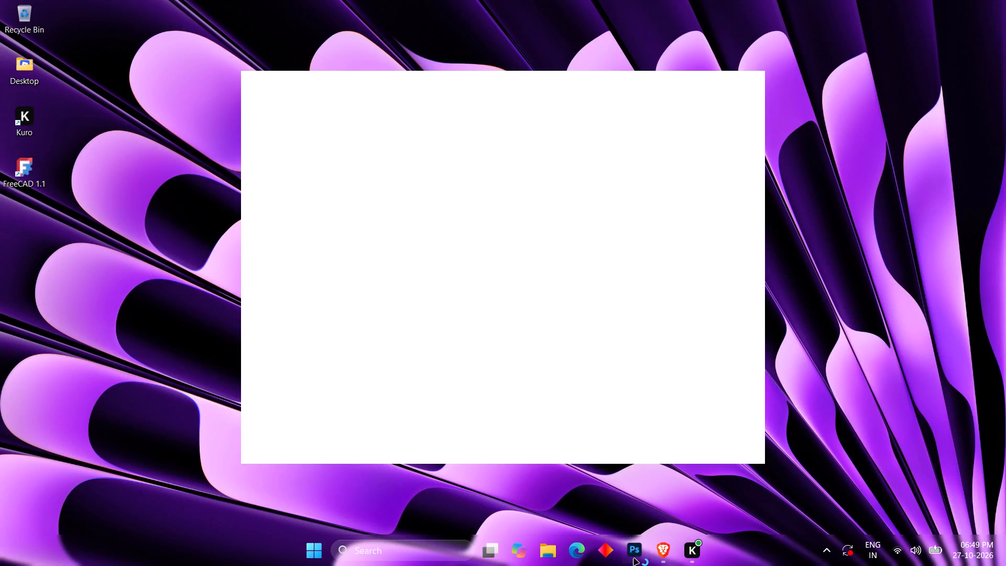
Switch to the Brave browser and open a new blank tab.
{"action": "left_click", "coordinate": [662, 553]}
{"action": "left_click", "coordinate": [793, 67]}
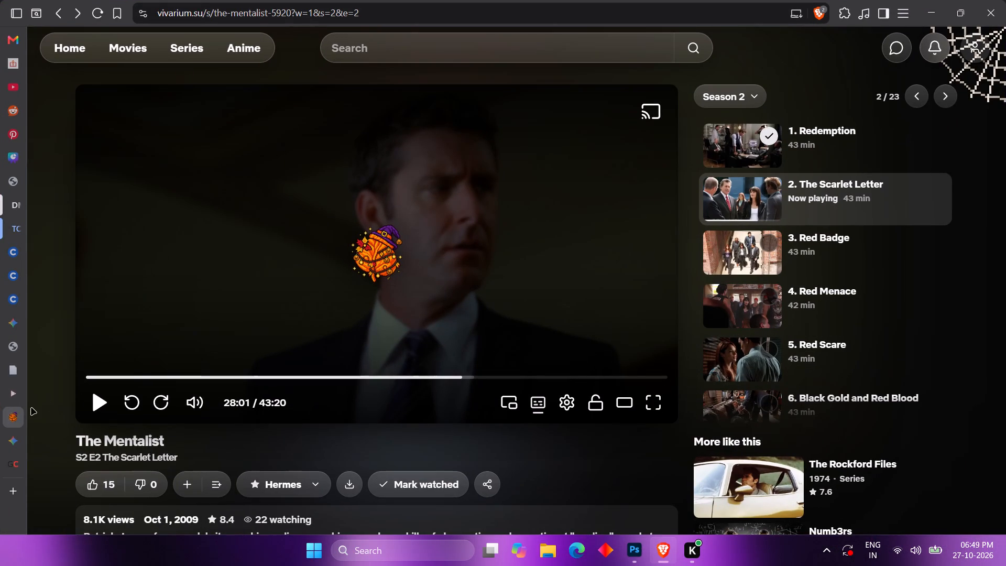
{"action": "left_click", "coordinate": [65, 397]}
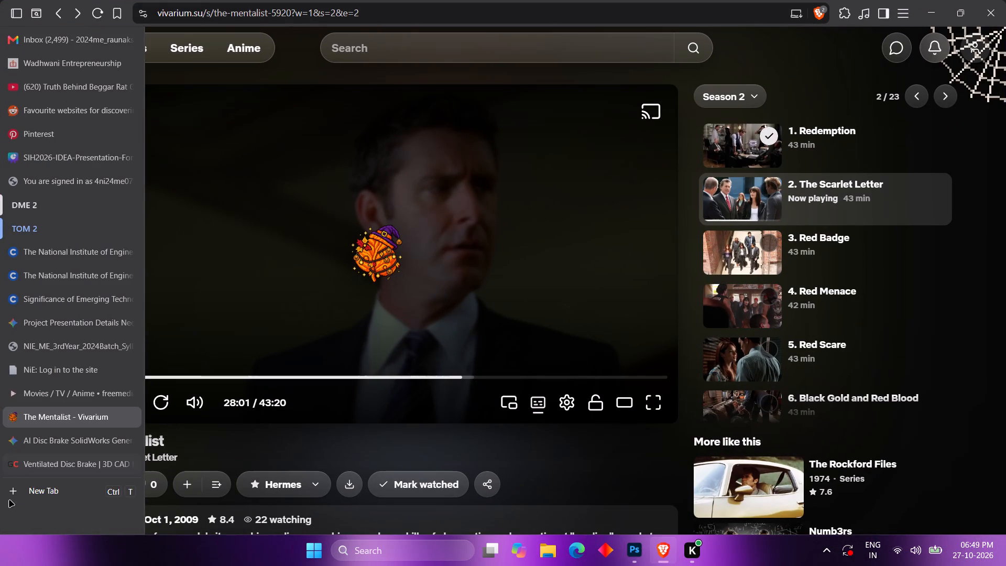
{"action": "left_click", "coordinate": [15, 488]}
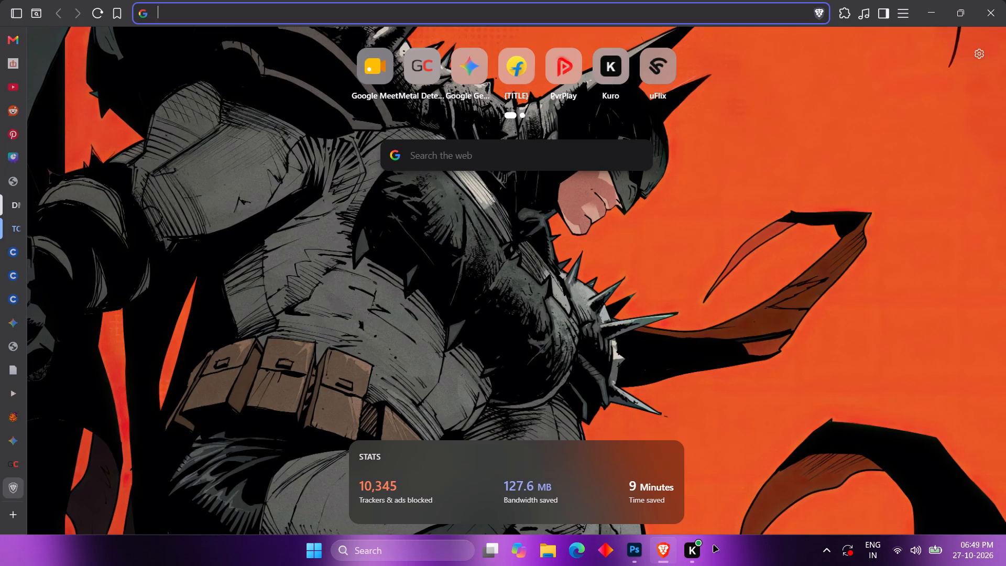
Switch to Photoshop and create a new A4 portrait document, 210 x 297 mm at 300 pixels/inch with a white background.
{"action": "left_click", "coordinate": [633, 547]}
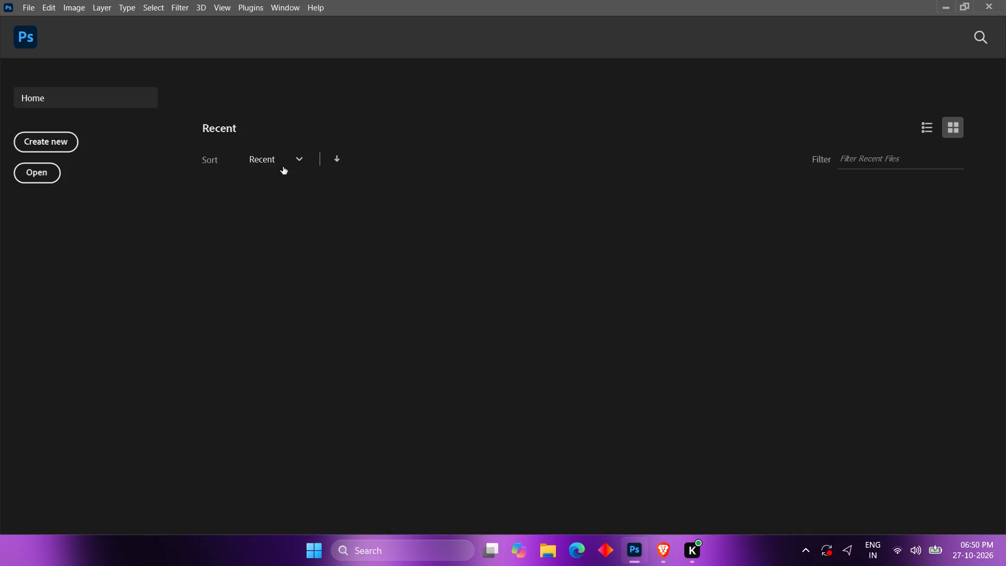
{"action": "left_click", "coordinate": [45, 145]}
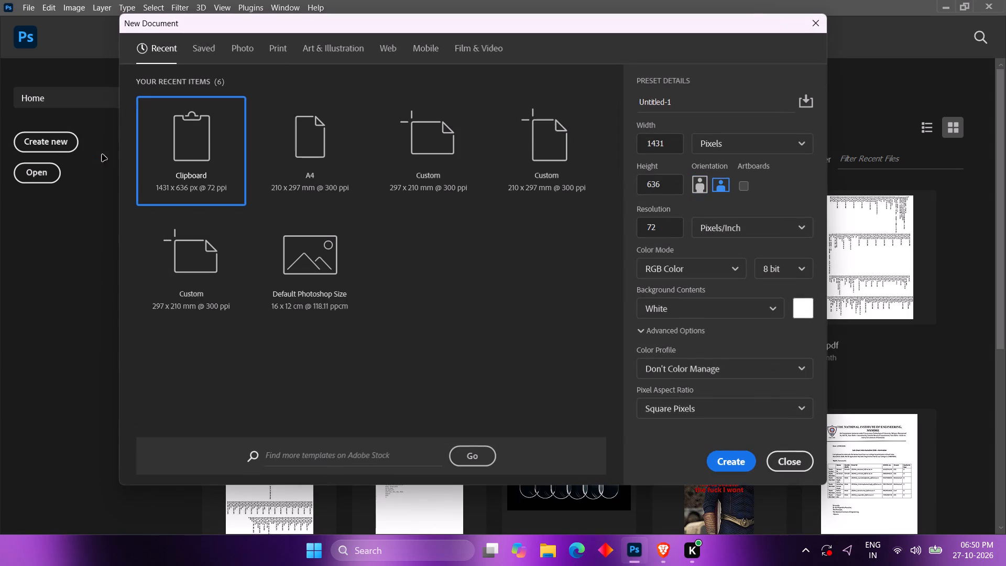
{"action": "left_click", "coordinate": [331, 163]}
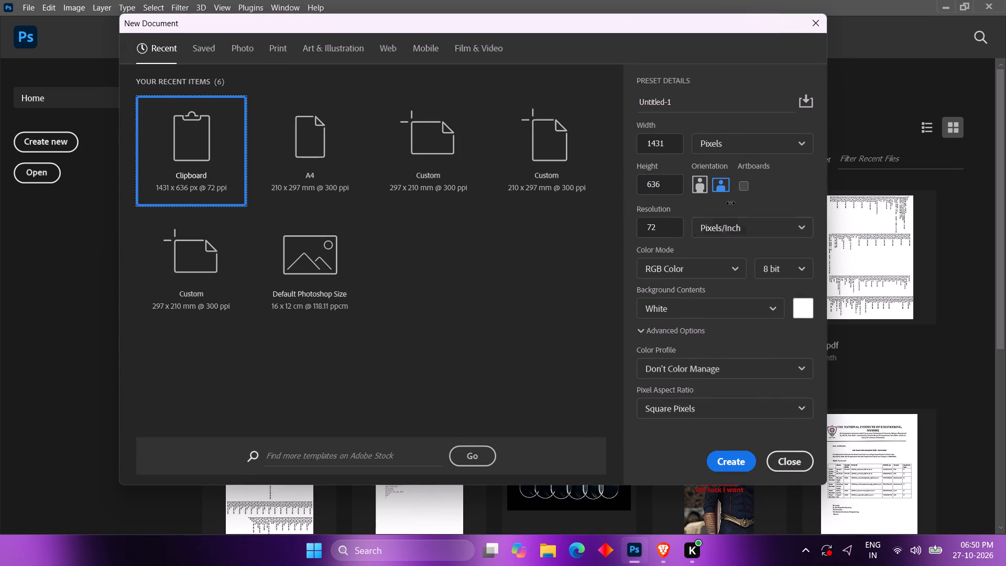
{"action": "left_click_drag", "start_coordinate": [676, 224], "coordinate": [611, 222]}
{"action": "left_click_drag", "start_coordinate": [653, 234], "coordinate": [663, 225]}
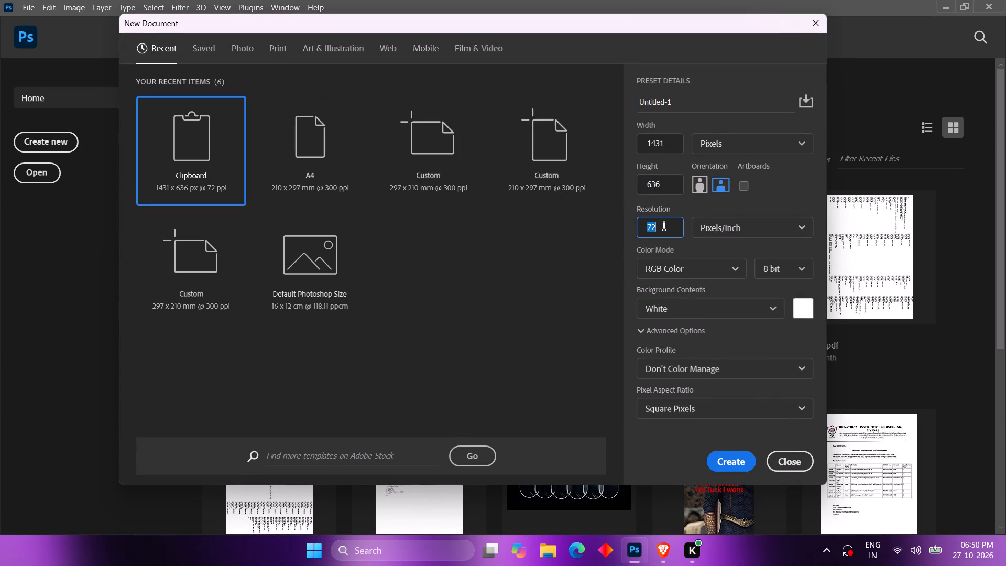
{"action": "type", "text": "300"}
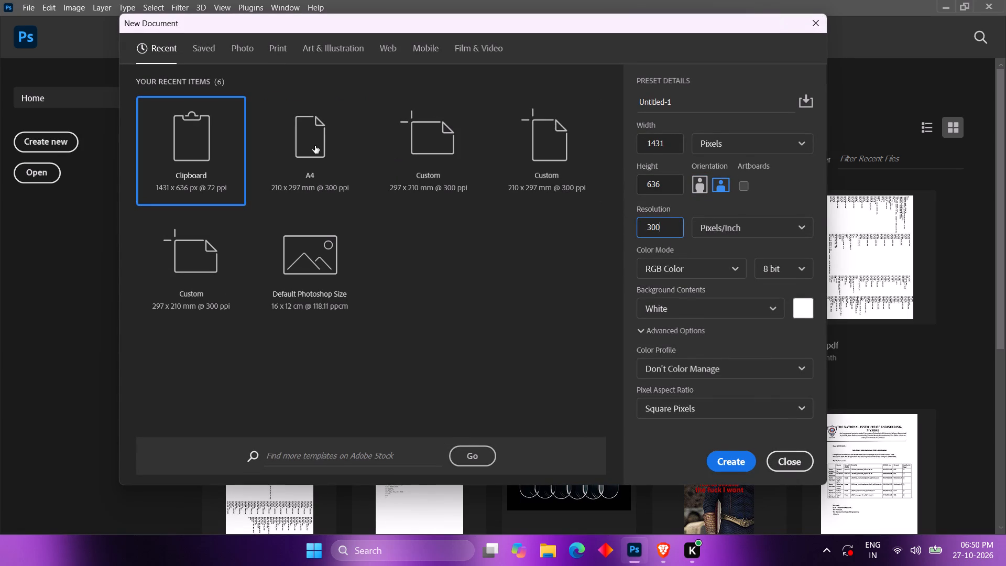
{"action": "left_click", "coordinate": [315, 146]}
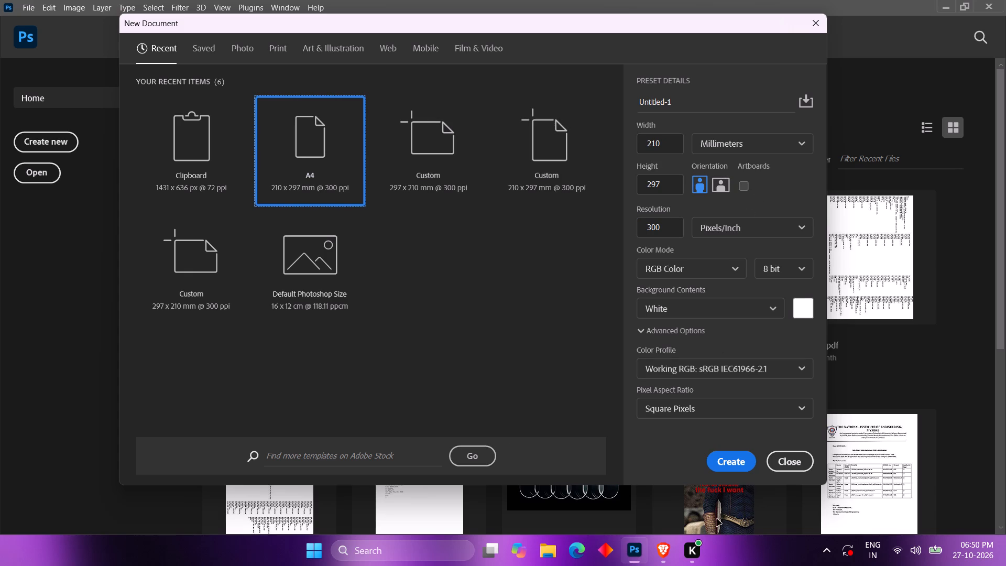
{"action": "left_click", "coordinate": [725, 469]}
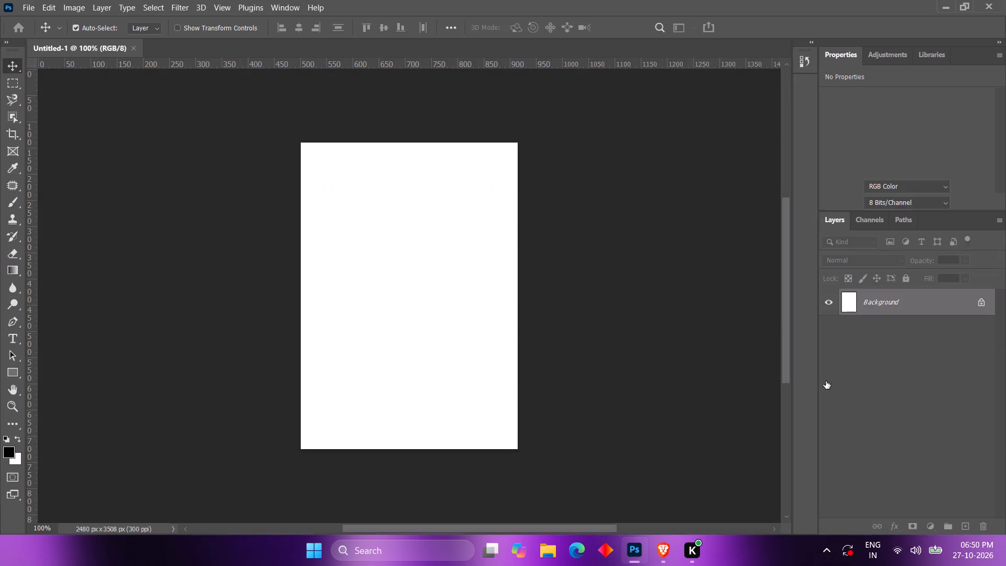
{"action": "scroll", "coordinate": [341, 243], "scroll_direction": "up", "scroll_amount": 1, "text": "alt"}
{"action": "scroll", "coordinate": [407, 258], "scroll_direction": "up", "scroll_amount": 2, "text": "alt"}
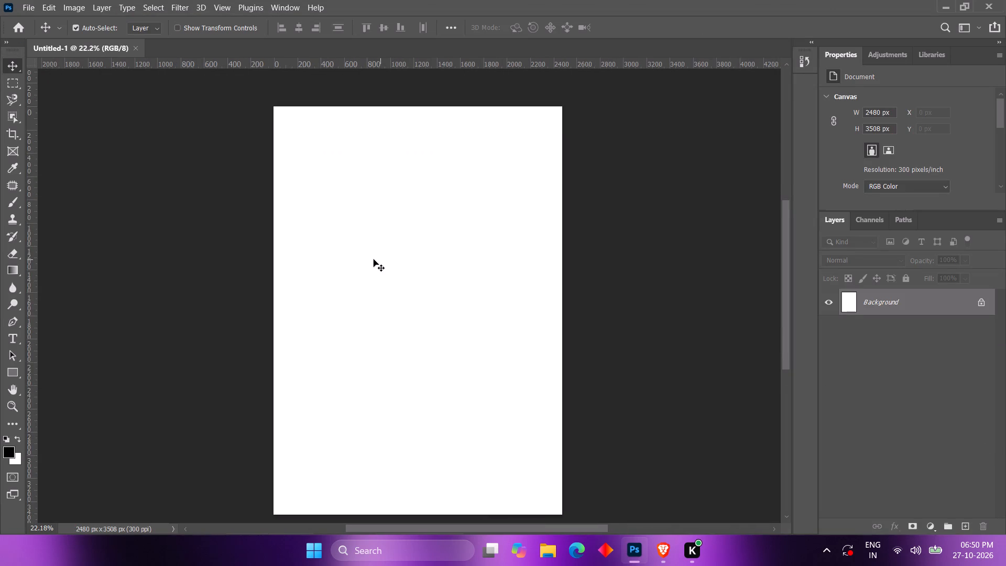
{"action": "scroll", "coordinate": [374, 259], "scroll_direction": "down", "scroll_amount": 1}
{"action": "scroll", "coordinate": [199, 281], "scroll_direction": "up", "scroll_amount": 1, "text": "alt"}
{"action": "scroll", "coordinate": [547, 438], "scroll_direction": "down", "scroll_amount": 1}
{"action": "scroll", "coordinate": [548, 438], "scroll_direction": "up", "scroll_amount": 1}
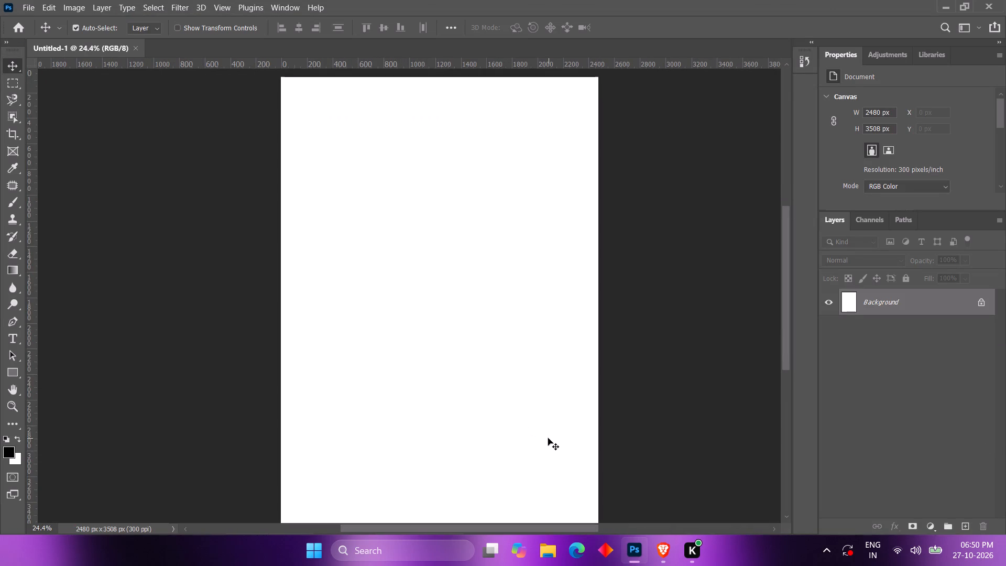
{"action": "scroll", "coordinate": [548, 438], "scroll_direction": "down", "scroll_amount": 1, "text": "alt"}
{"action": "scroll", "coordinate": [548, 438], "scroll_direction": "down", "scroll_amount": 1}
Switch to Brave and run a Google image search for "supra".
{"action": "left_click", "coordinate": [665, 550]}
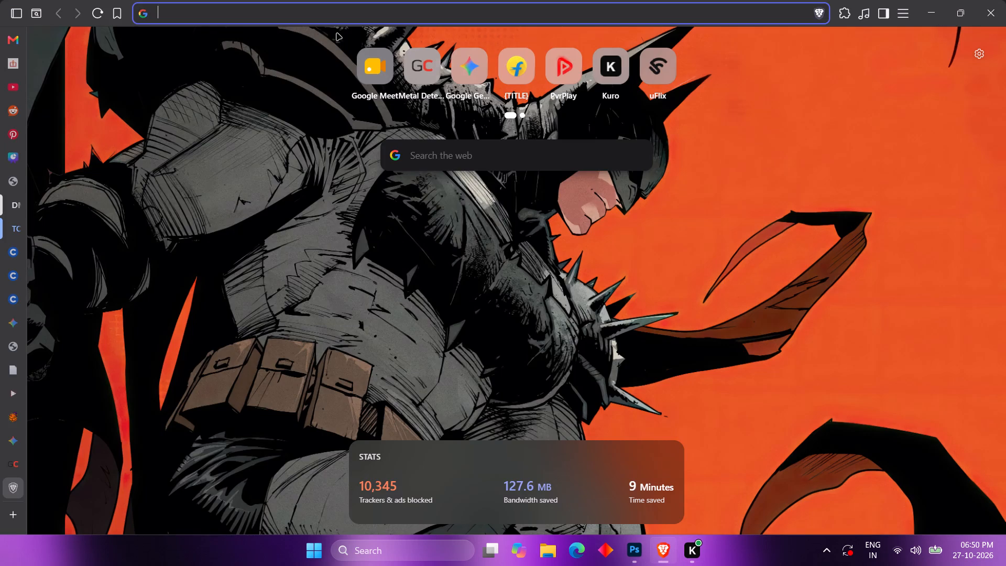
{"action": "left_click", "coordinate": [313, 11]}
{"action": "type", "text": "supra"}
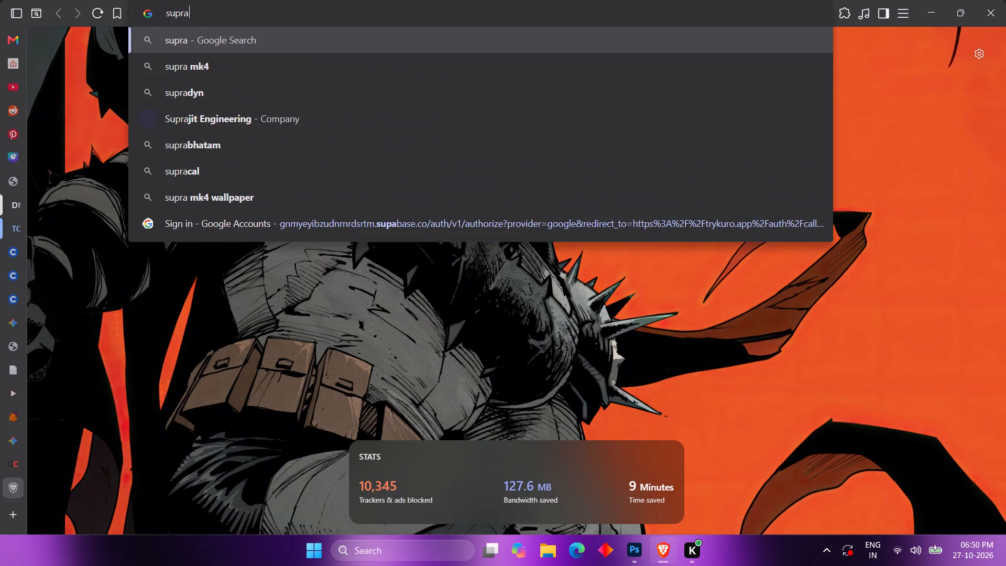
{"action": "key", "text": "Return"}
{"action": "left_click", "coordinate": [237, 103]}
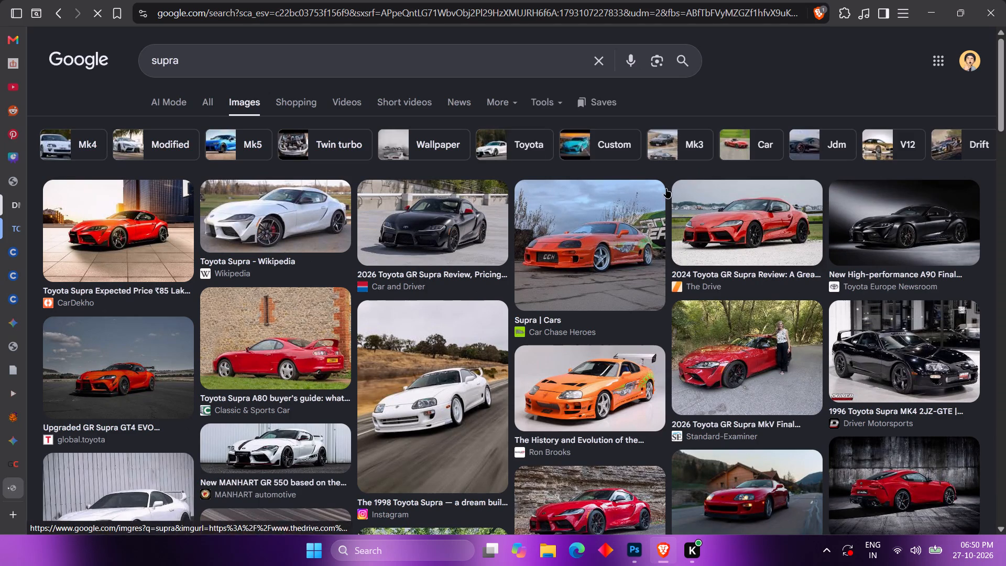
Browse the Supra image results for a suitable car photo, previewing the black A90 Final Edition and the white MANHART GR 550.
{"action": "scroll", "coordinate": [486, 244], "scroll_direction": "down", "scroll_amount": 1}
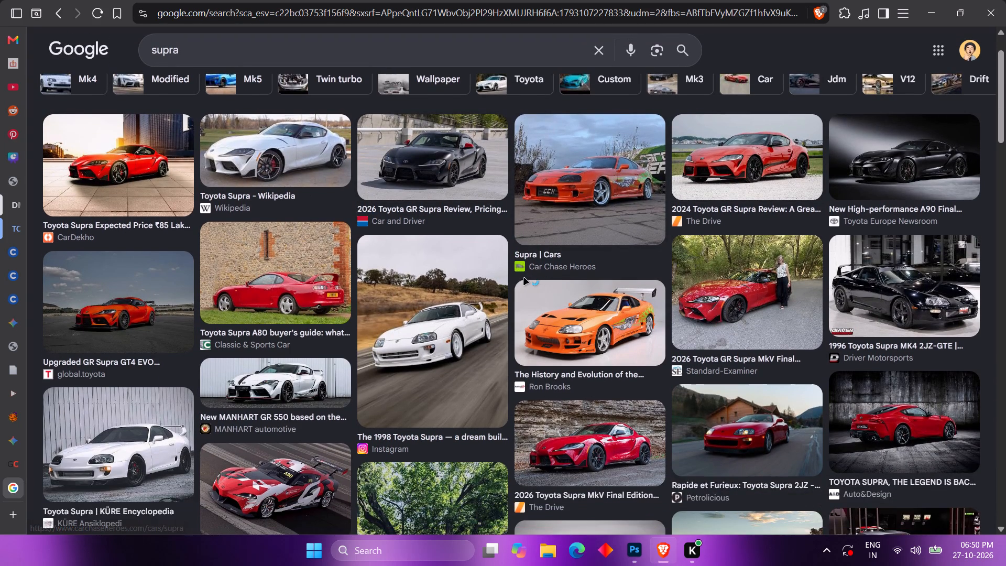
{"action": "scroll", "coordinate": [513, 284], "scroll_direction": "down", "scroll_amount": 1}
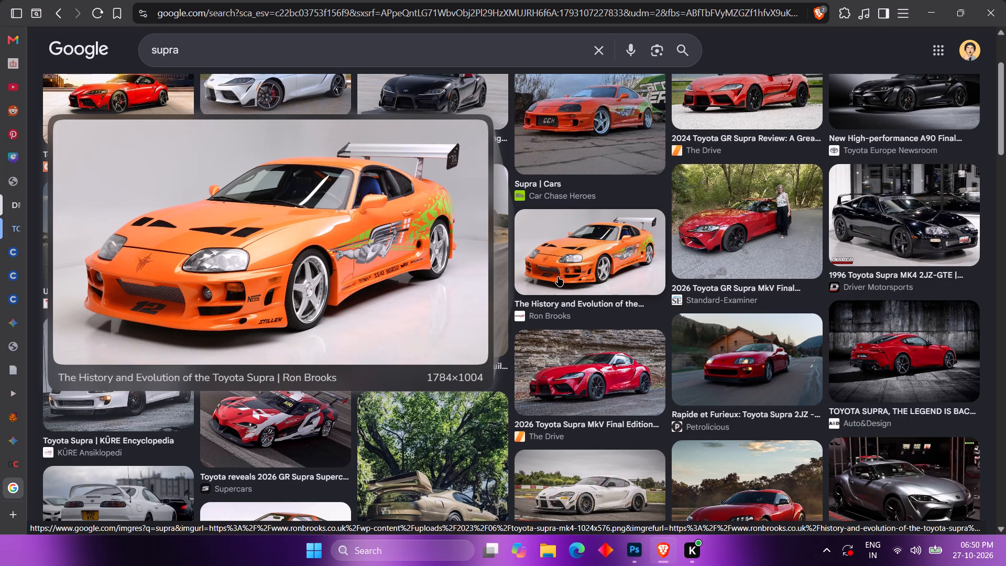
{"action": "scroll", "coordinate": [511, 276], "scroll_direction": "down", "scroll_amount": 2}
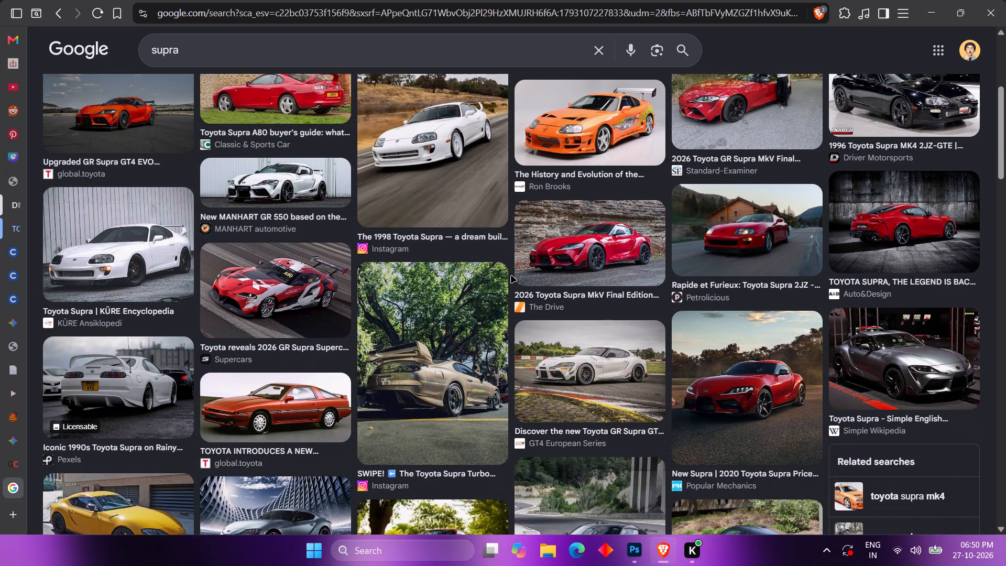
{"action": "scroll", "coordinate": [511, 276], "scroll_direction": "down", "scroll_amount": 2}
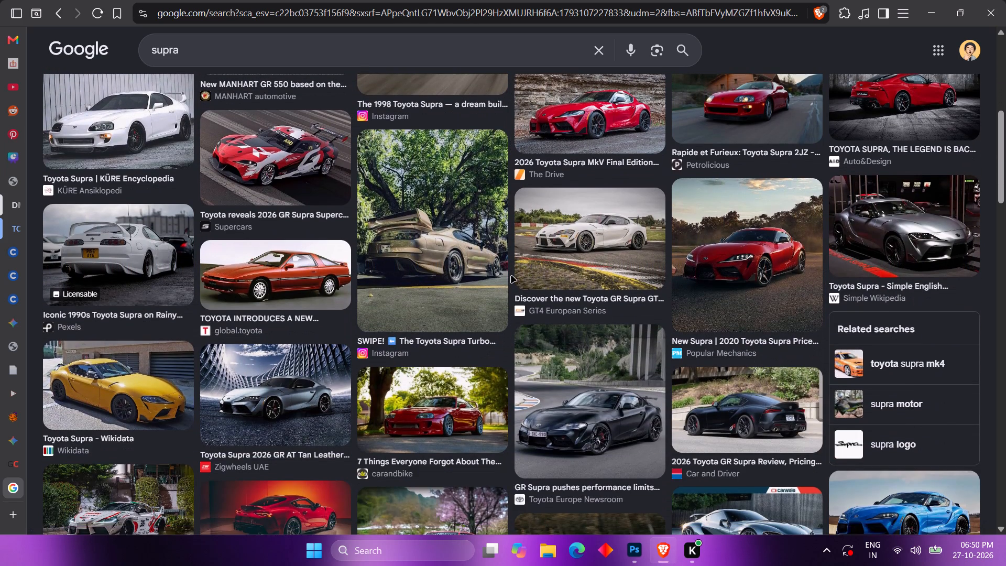
{"action": "scroll", "coordinate": [509, 267], "scroll_direction": "down", "scroll_amount": 1}
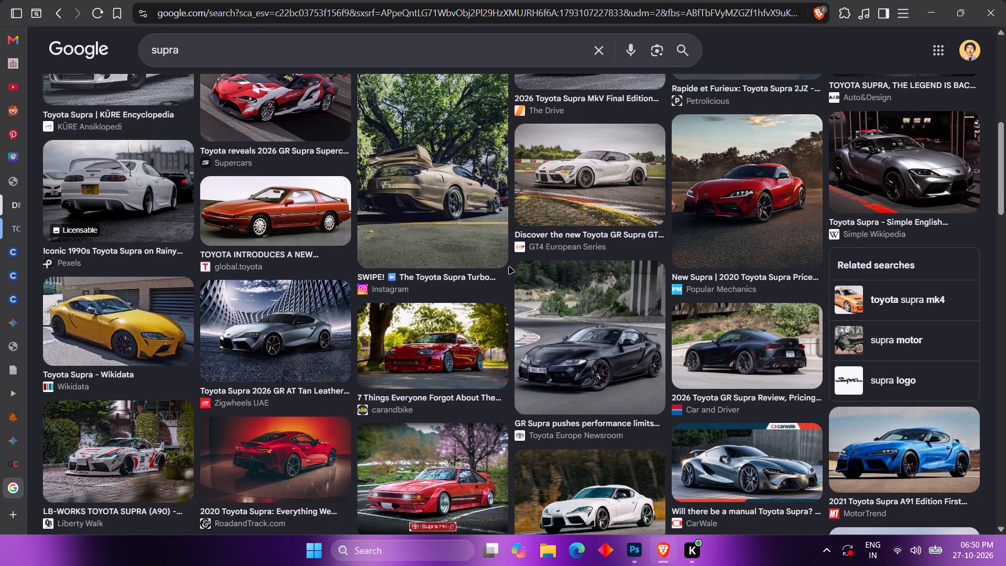
{"action": "scroll", "coordinate": [509, 267], "scroll_direction": "down", "scroll_amount": 2}
{"action": "scroll", "coordinate": [509, 267], "scroll_direction": "up", "scroll_amount": 1}
{"action": "left_click", "coordinate": [584, 271]}
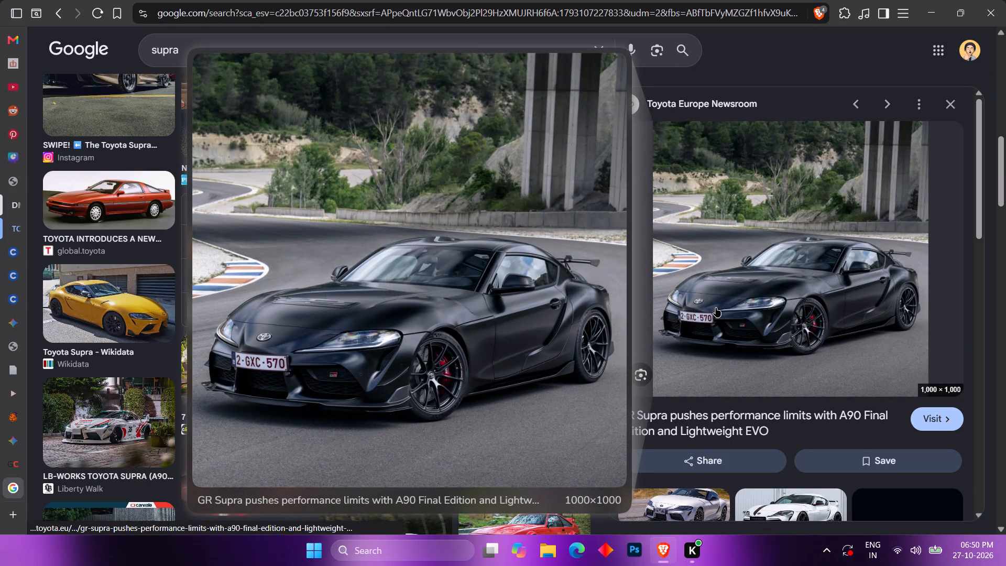
{"action": "scroll", "coordinate": [716, 308], "scroll_direction": "down", "scroll_amount": 4}
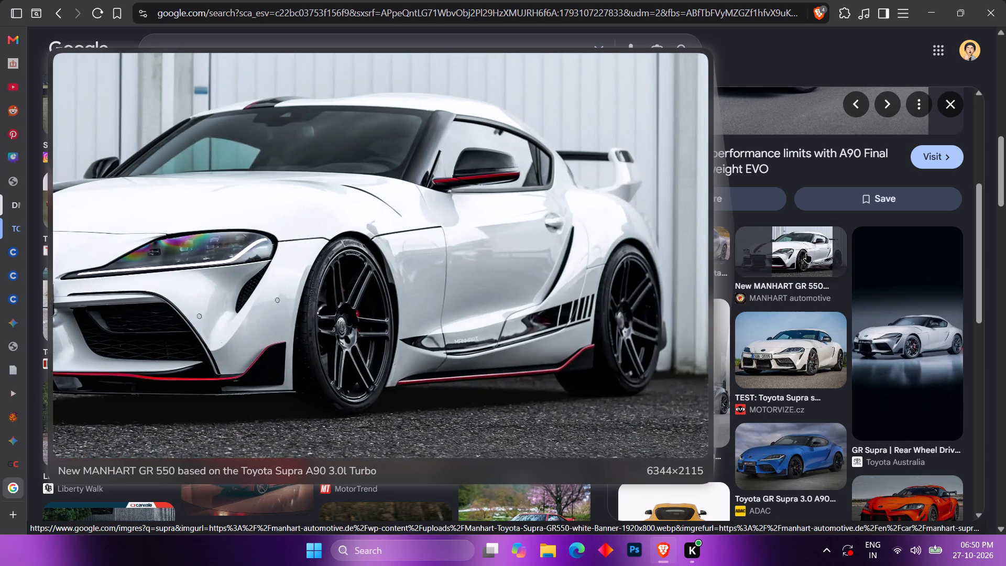
{"action": "left_click", "coordinate": [791, 257]}
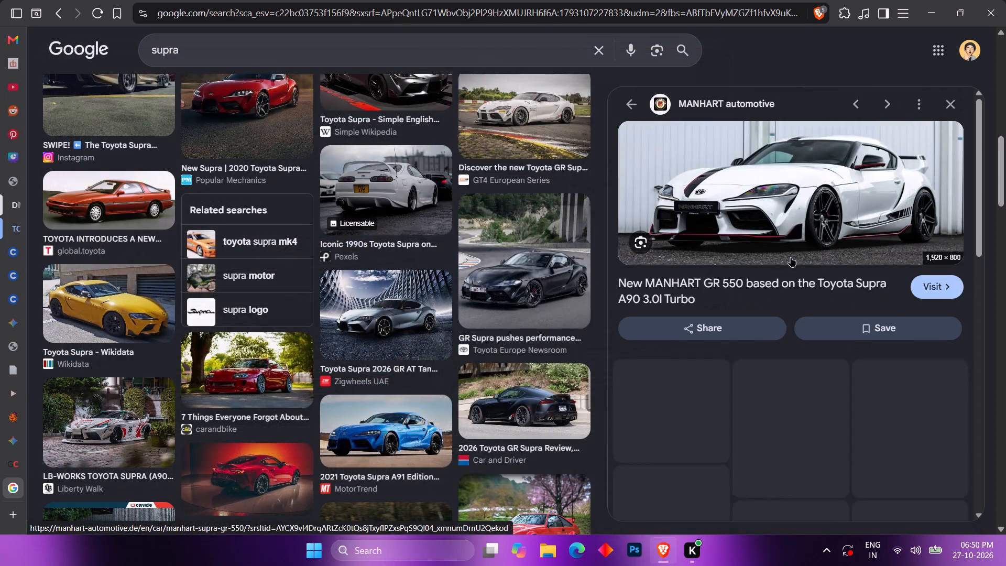
{"action": "scroll", "coordinate": [579, 270], "scroll_direction": "down", "scroll_amount": 1}
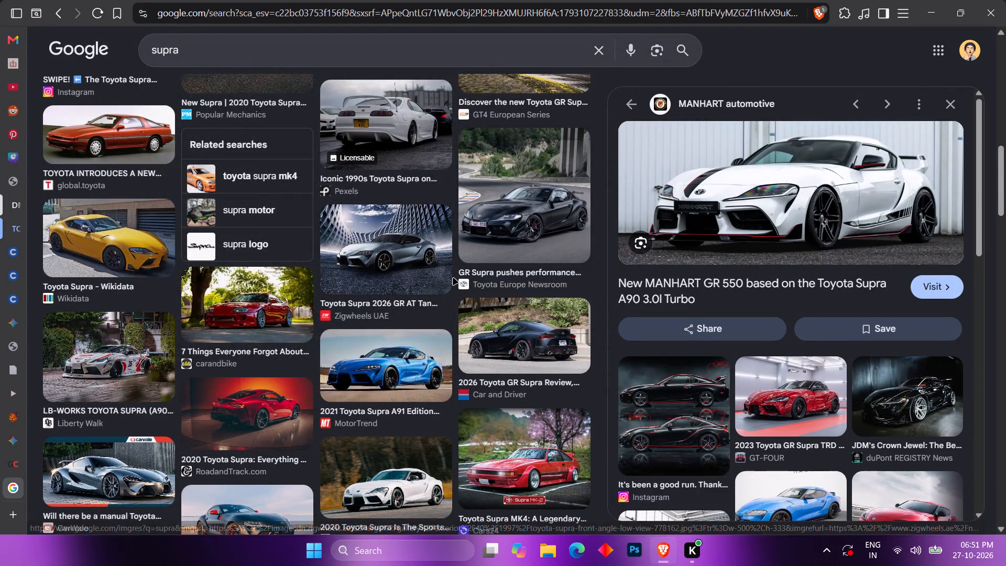
{"action": "scroll", "coordinate": [453, 278], "scroll_direction": "down", "scroll_amount": 3}
{"action": "scroll", "coordinate": [451, 271], "scroll_direction": "up", "scroll_amount": 10}
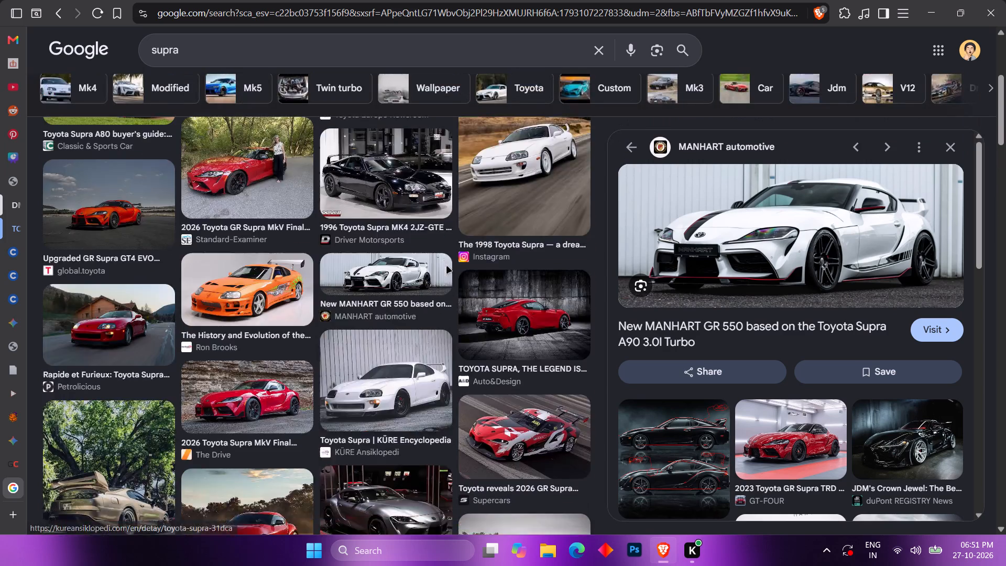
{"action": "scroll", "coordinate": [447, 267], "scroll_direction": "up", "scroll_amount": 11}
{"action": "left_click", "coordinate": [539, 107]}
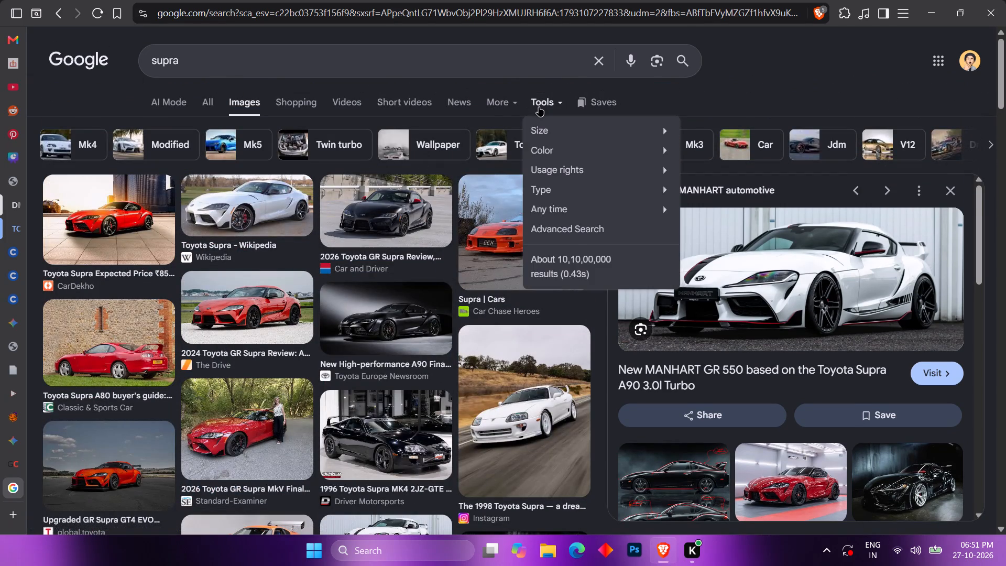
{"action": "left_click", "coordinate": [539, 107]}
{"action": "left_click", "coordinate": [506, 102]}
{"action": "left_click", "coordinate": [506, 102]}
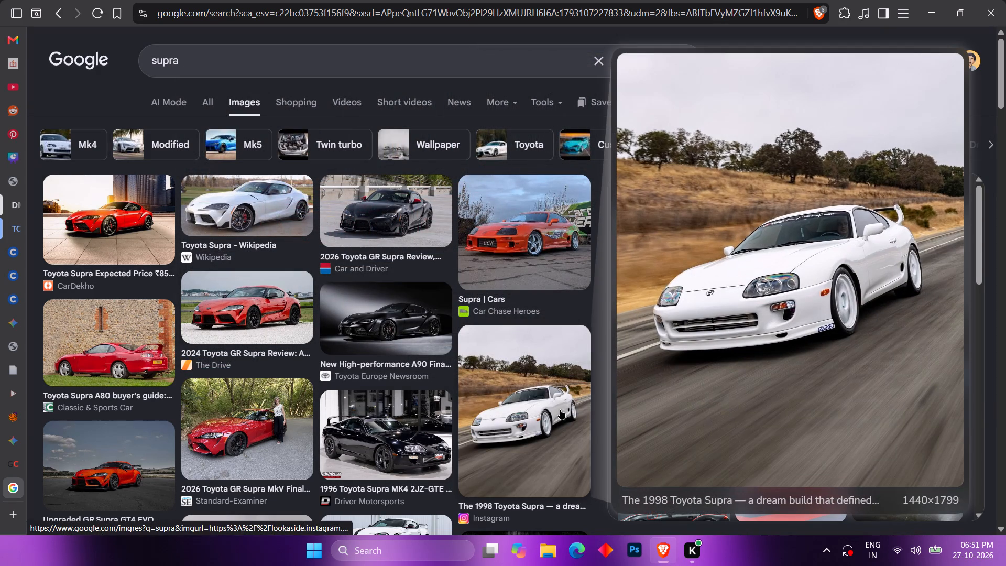
Preview the white 1998 Toyota Supra image from the search results and open its Instagram source page.
{"action": "scroll", "coordinate": [560, 410], "scroll_direction": "down", "scroll_amount": 2}
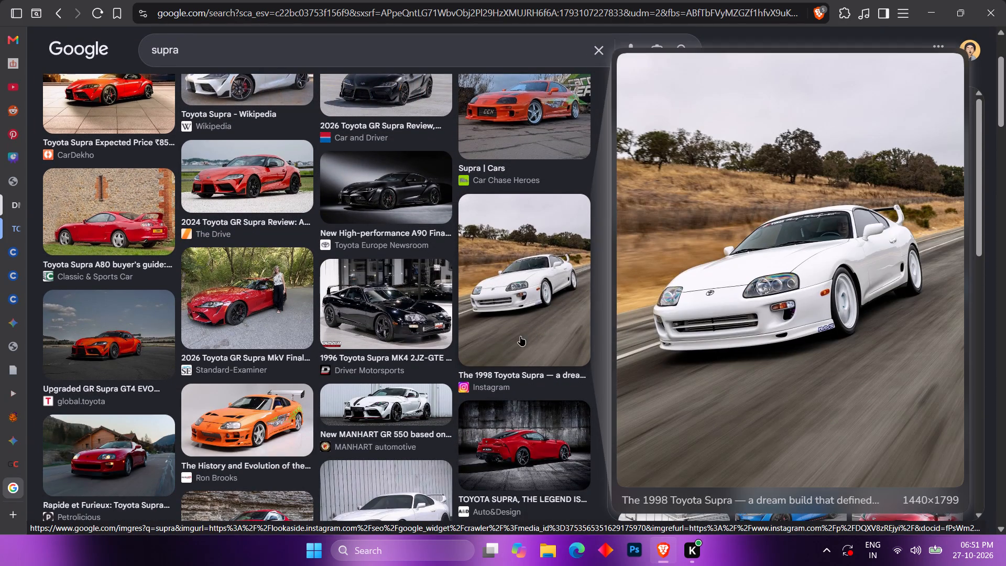
{"action": "left_click", "coordinate": [566, 321]}
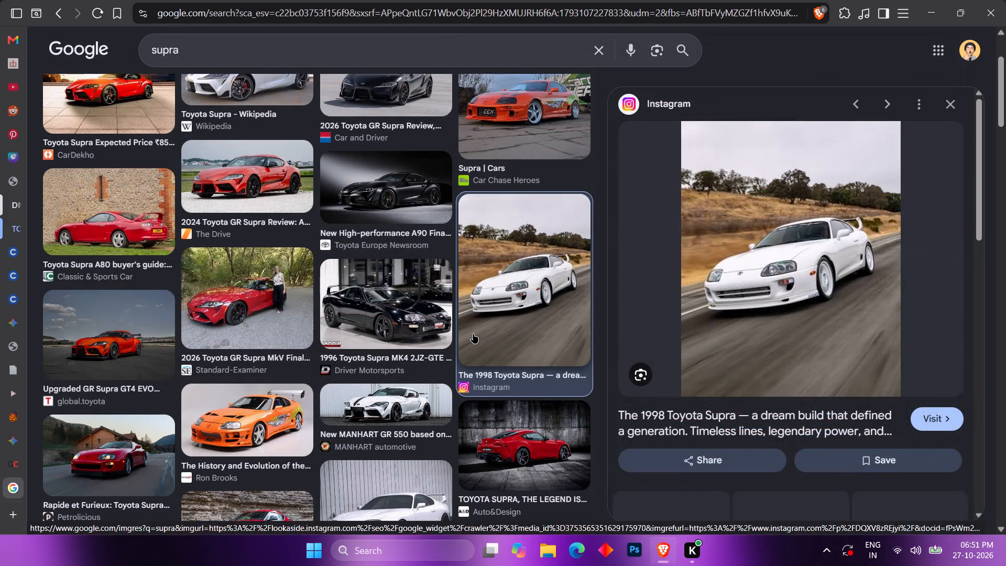
{"action": "scroll", "coordinate": [473, 334], "scroll_direction": "up", "scroll_amount": 2}
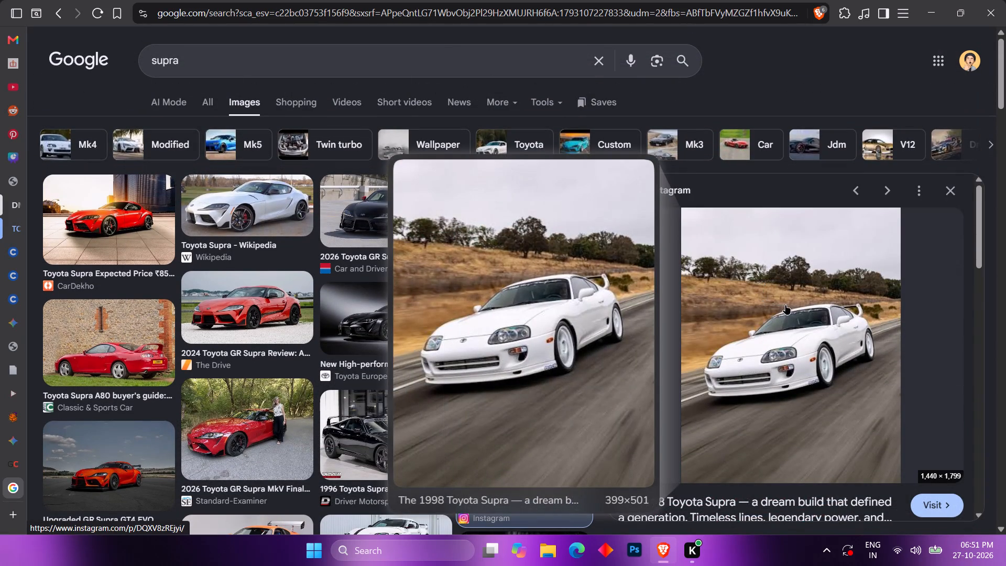
{"action": "scroll", "coordinate": [785, 305], "scroll_direction": "down", "scroll_amount": 1}
{"action": "left_click", "coordinate": [926, 437]}
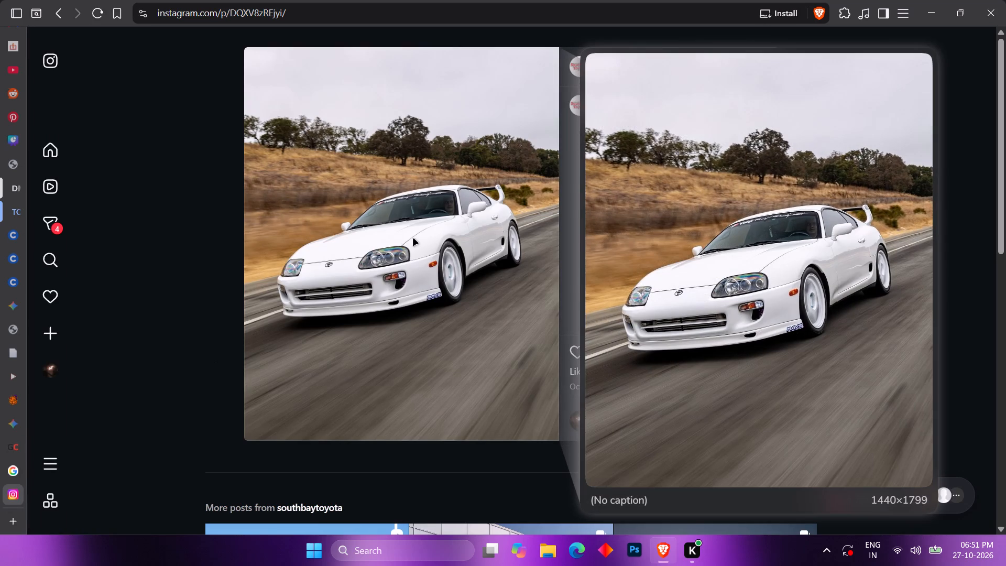
Start saving the full-size white Supra image as a JPEG and browse to PS > Posters on New Volume (E:).
{"action": "right_click", "coordinate": [495, 238]}
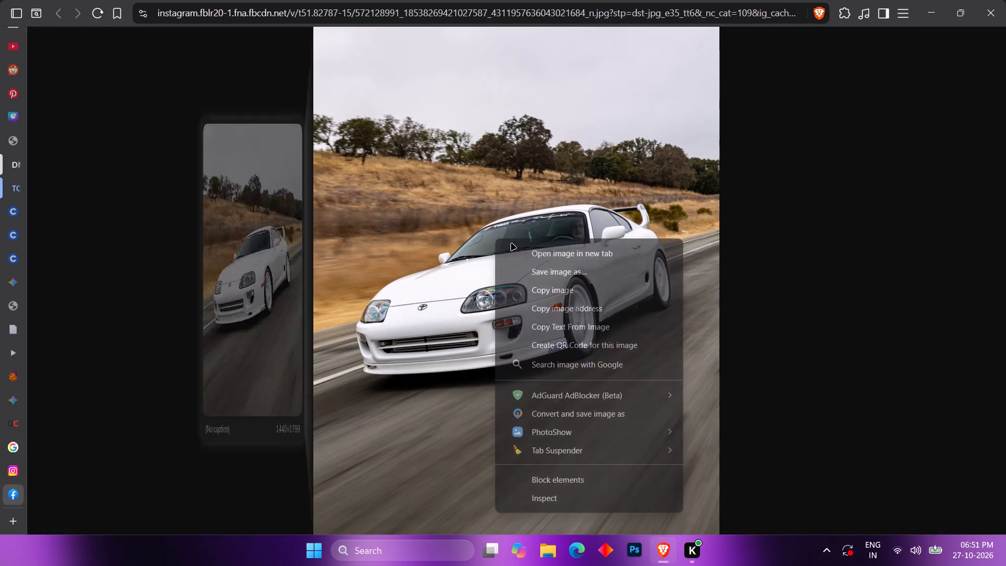
{"action": "left_click", "coordinate": [561, 274]}
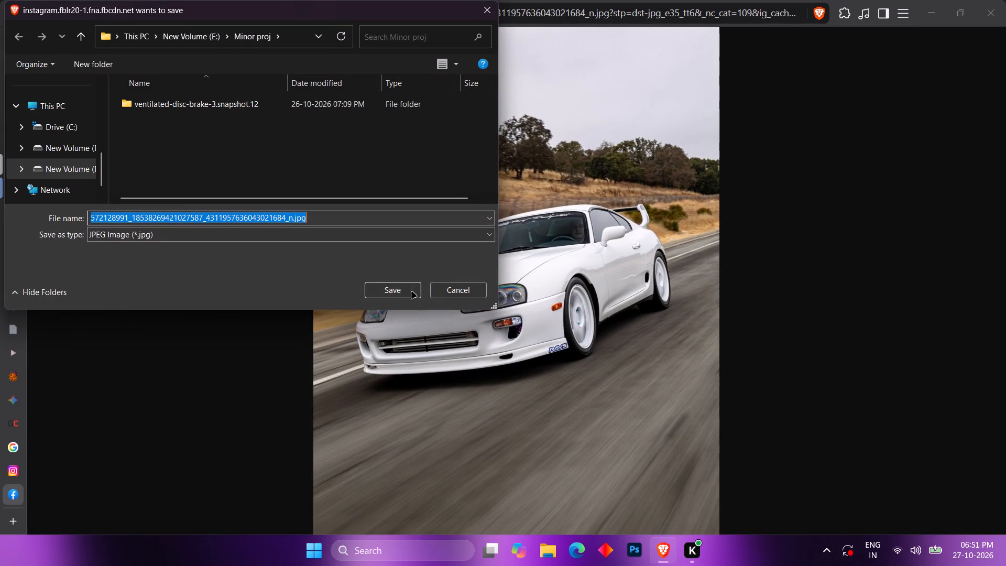
{"action": "scroll", "coordinate": [97, 144], "scroll_direction": "down", "scroll_amount": 1}
{"action": "left_click", "coordinate": [76, 126]}
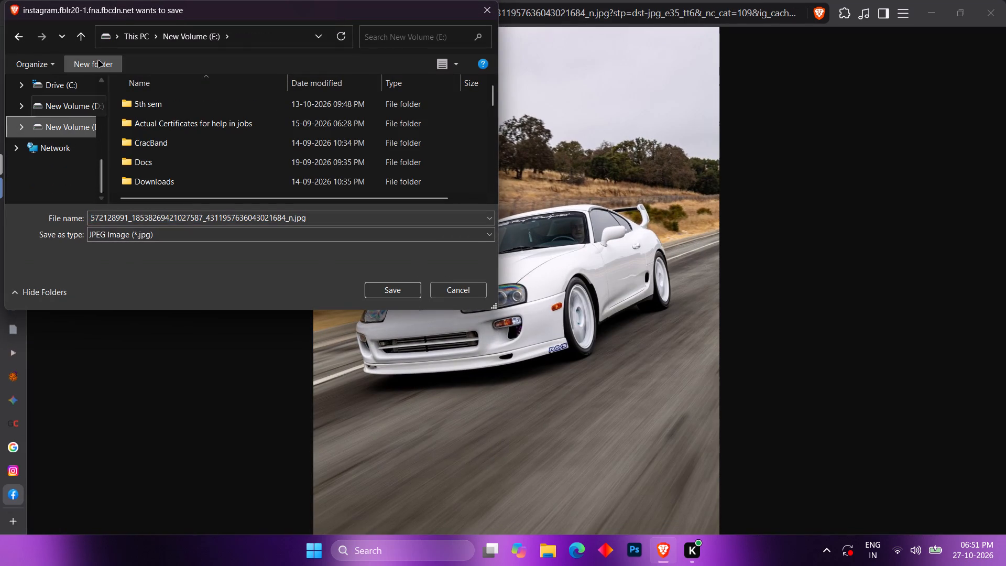
{"action": "scroll", "coordinate": [203, 137], "scroll_direction": "down", "scroll_amount": 3}
{"action": "double_click", "coordinate": [192, 129]}
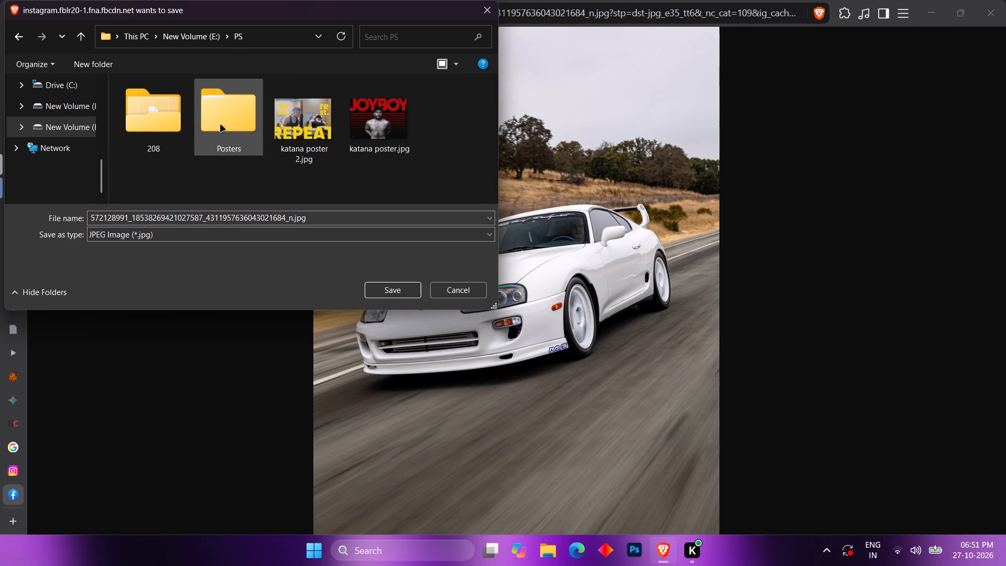
{"action": "double_click", "coordinate": [201, 121]}
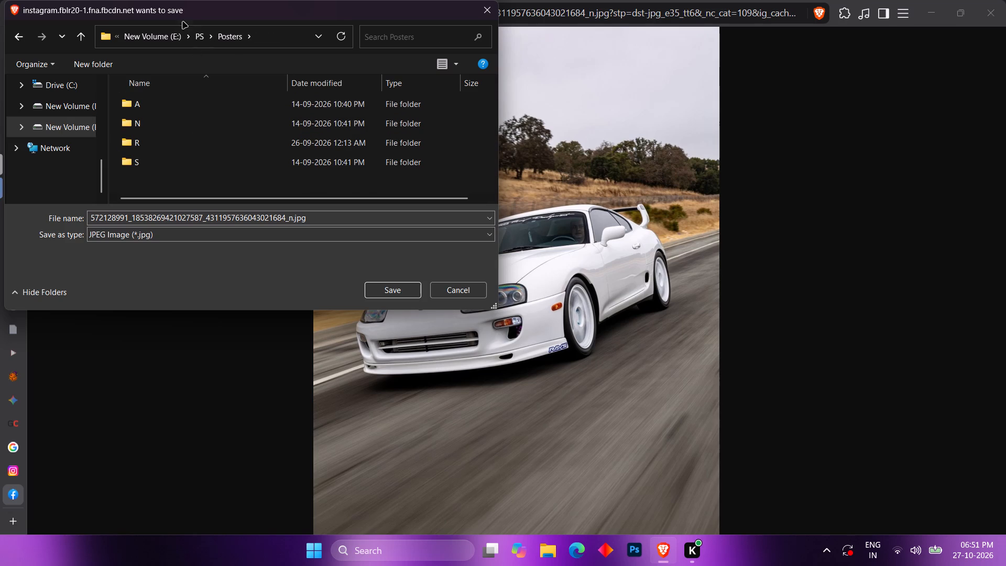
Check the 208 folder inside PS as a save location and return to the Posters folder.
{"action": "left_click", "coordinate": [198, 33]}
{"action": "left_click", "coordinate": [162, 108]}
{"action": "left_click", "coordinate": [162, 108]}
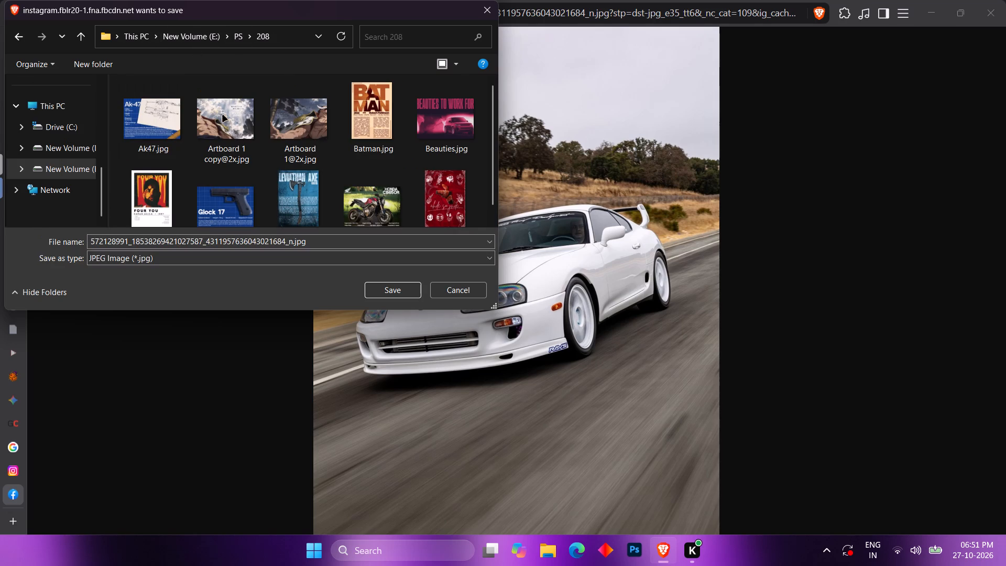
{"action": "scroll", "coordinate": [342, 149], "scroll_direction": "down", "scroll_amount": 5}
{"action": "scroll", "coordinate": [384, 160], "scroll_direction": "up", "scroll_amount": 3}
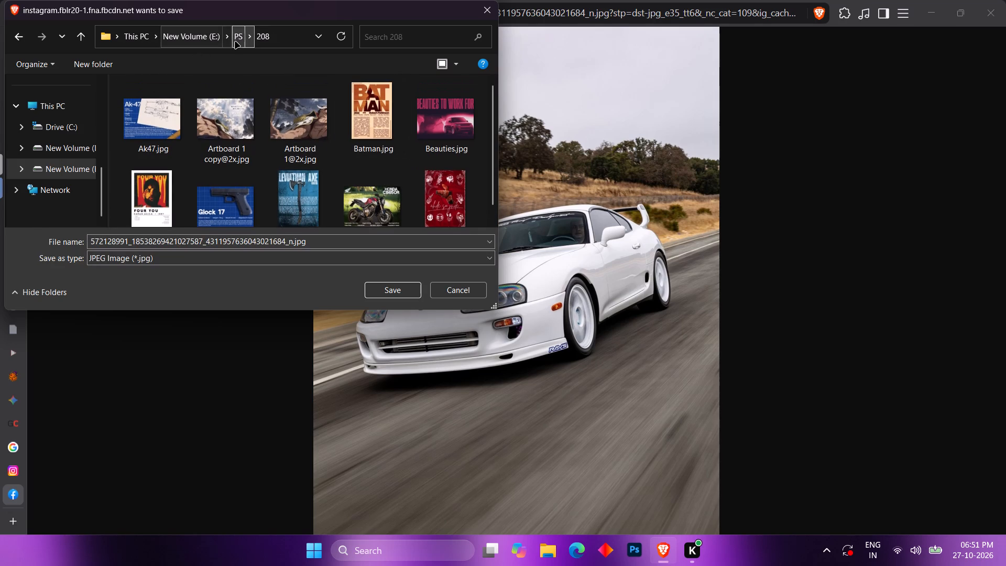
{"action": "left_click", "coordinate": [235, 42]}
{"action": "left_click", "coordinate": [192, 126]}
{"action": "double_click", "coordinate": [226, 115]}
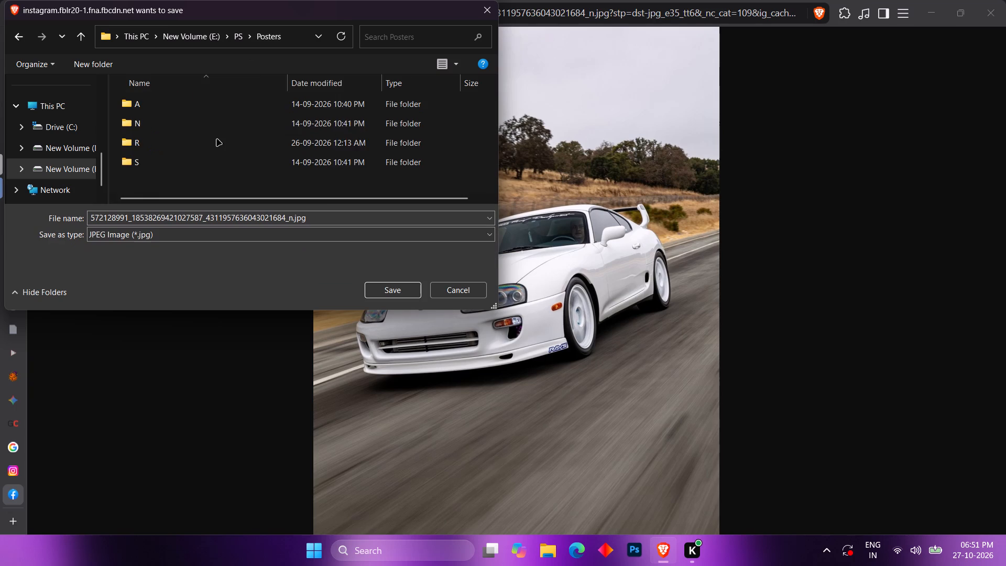
Save the Supra image in the Scraps folder inside Posters > R, keeping the suggested file name.
{"action": "double_click", "coordinate": [217, 139]}
{"action": "double_click", "coordinate": [297, 132]}
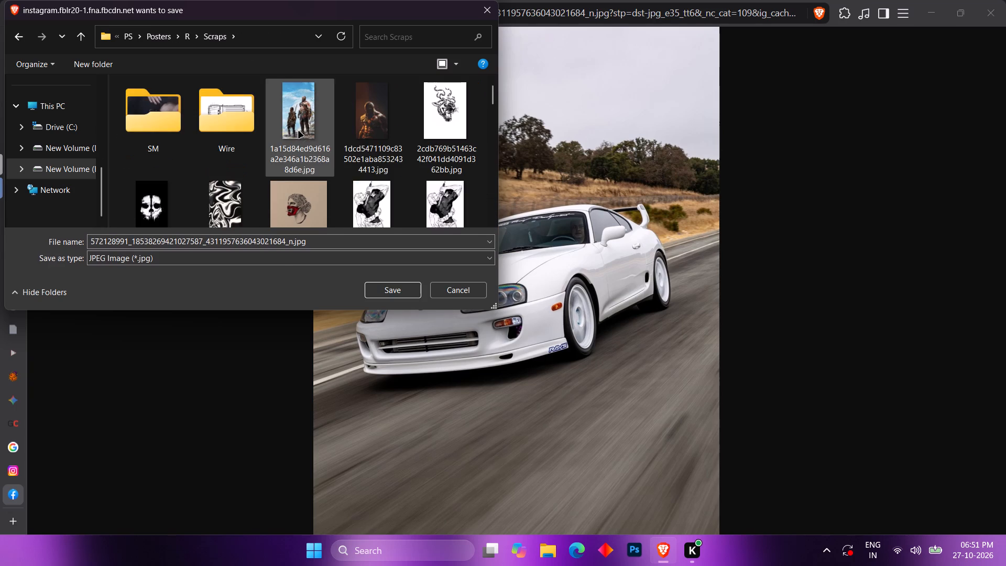
{"action": "scroll", "coordinate": [353, 179], "scroll_direction": "down", "scroll_amount": 2}
{"action": "scroll", "coordinate": [353, 180], "scroll_direction": "up", "scroll_amount": 3}
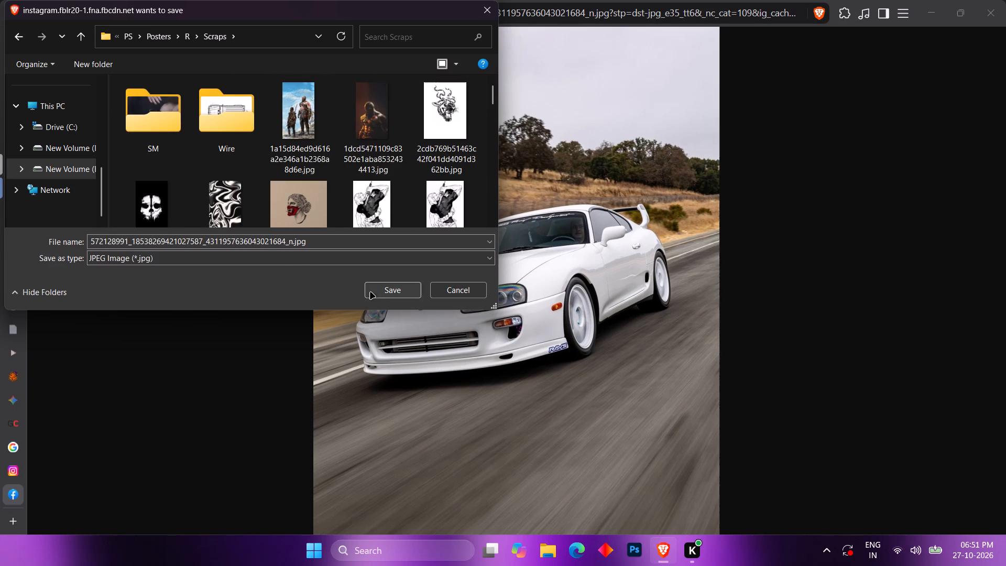
{"action": "left_click", "coordinate": [383, 288]}
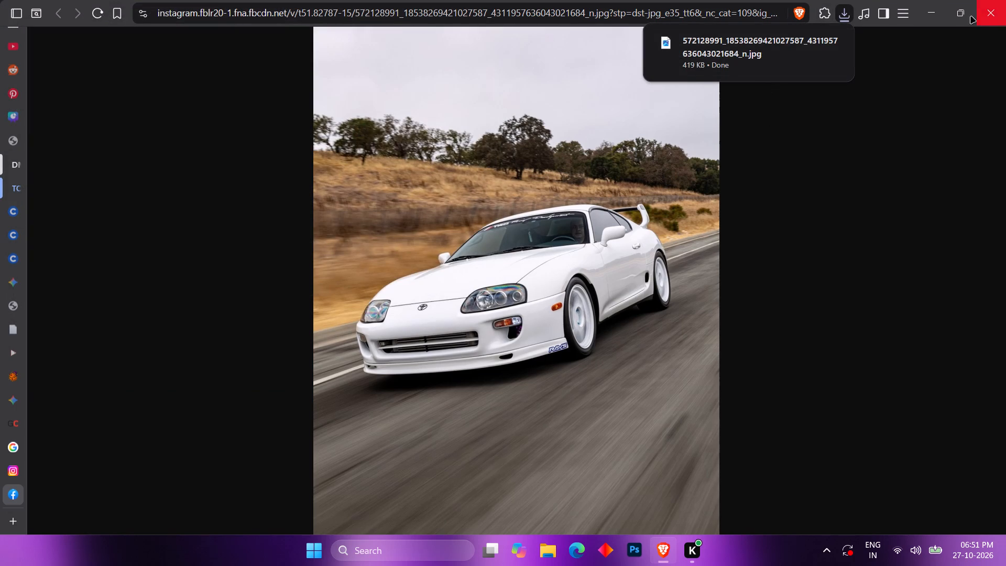
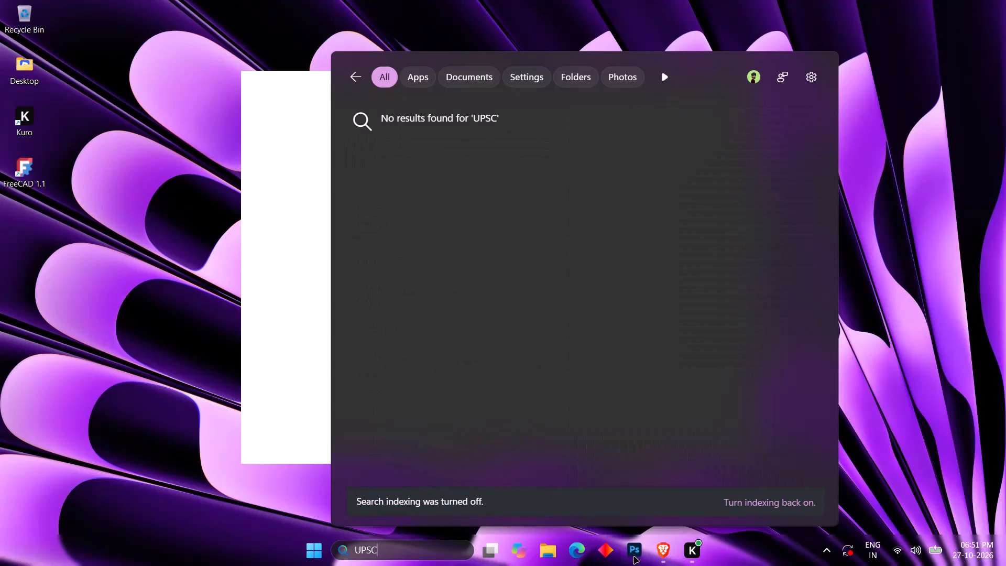
Switch to the Brave browser and select the web address of the open white Toyota Supra photo.
{"action": "left_click", "coordinate": [672, 548]}
{"action": "left_click", "coordinate": [604, 6]}
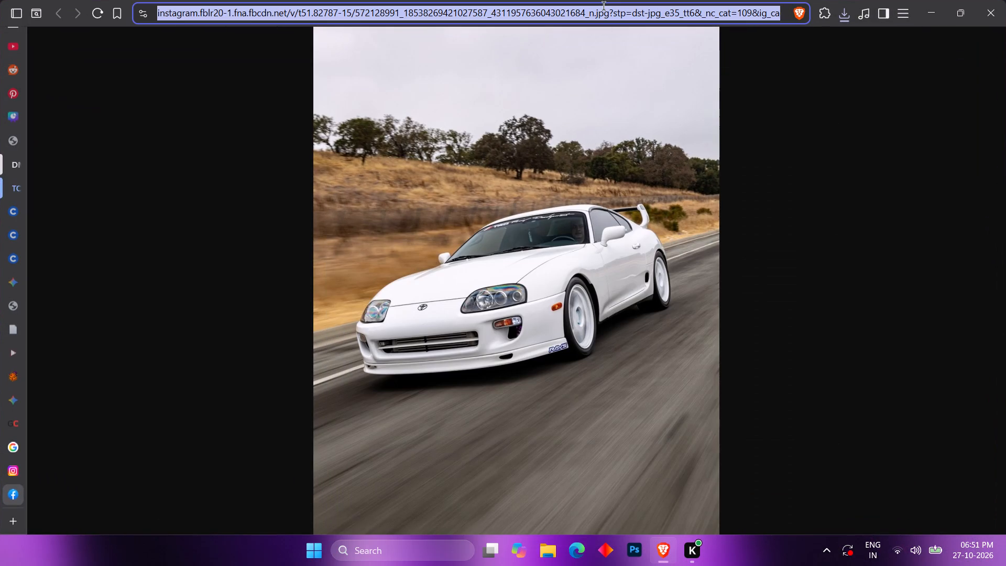
Search Google for "ai upscalyl" and open the ImgUpscaler website from the results.
{"action": "type", "text": "ai upscal"}
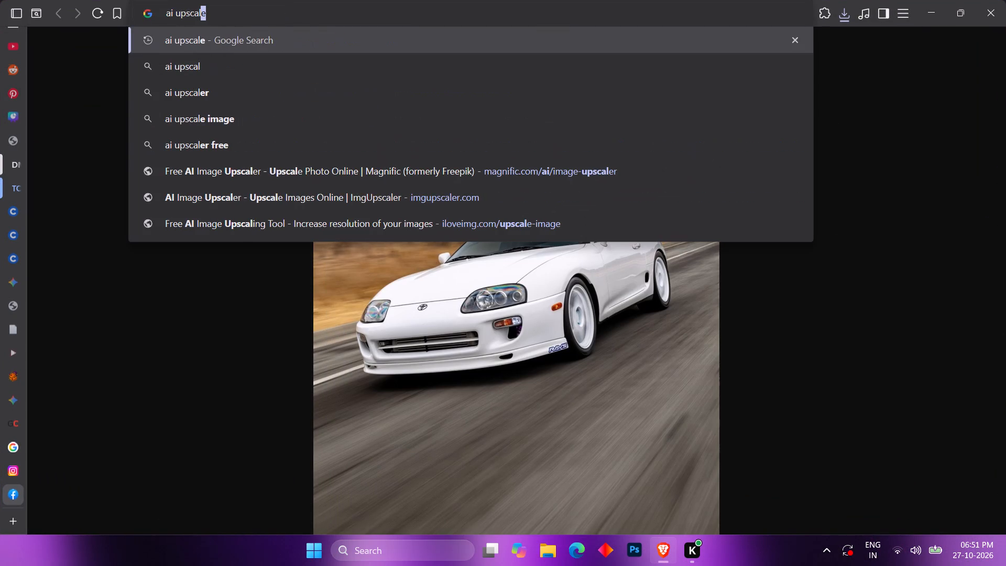
{"action": "key", "text": "BackSpace"}
{"action": "type", "text": "yl"}
{"action": "key", "text": "Return"}
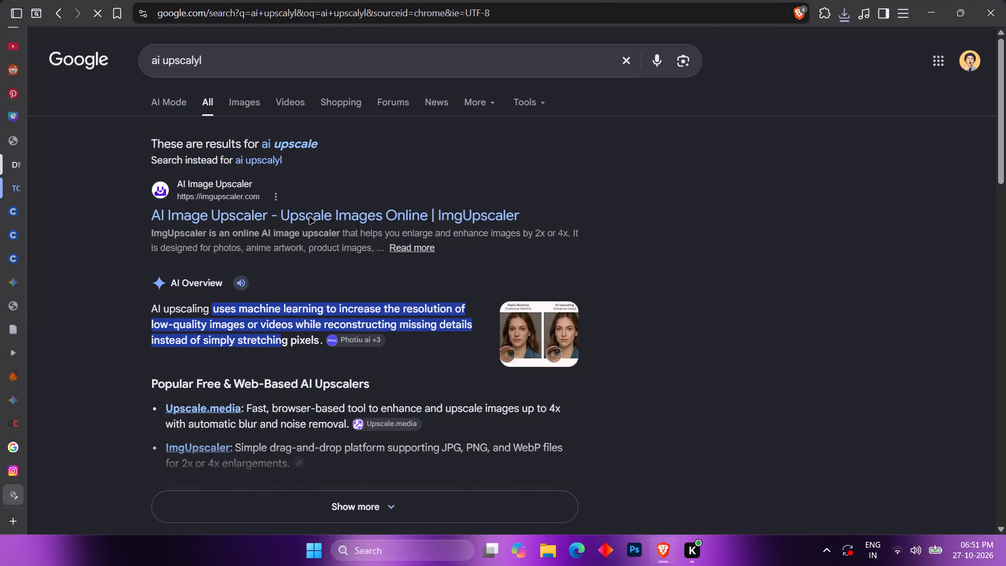
{"action": "left_click", "coordinate": [306, 199]}
{"action": "left_click", "coordinate": [309, 211]}
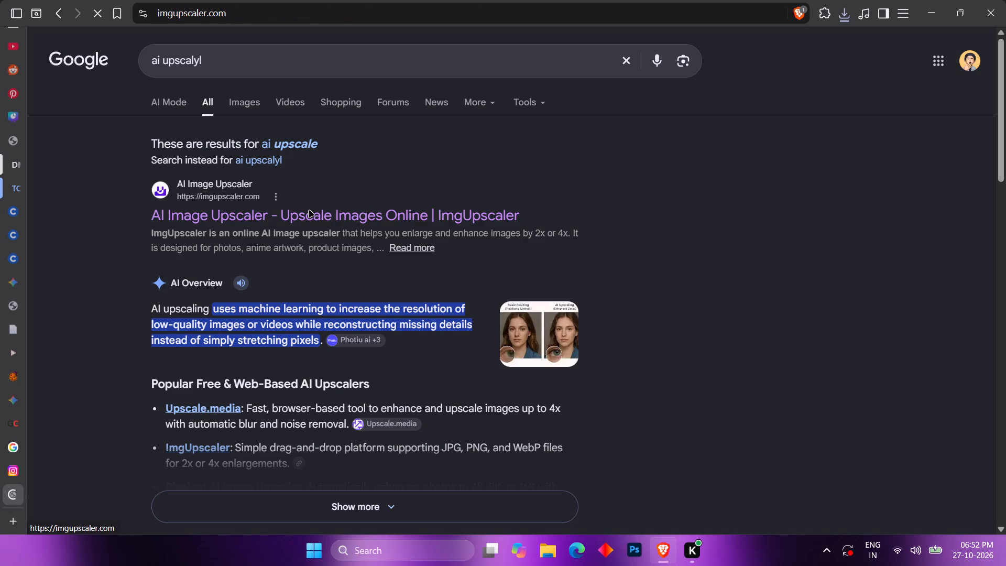
Start choosing an image to upscale and browse to the PS > Posters > R > Scraps folder on drive E.
{"action": "left_click", "coordinate": [515, 393]}
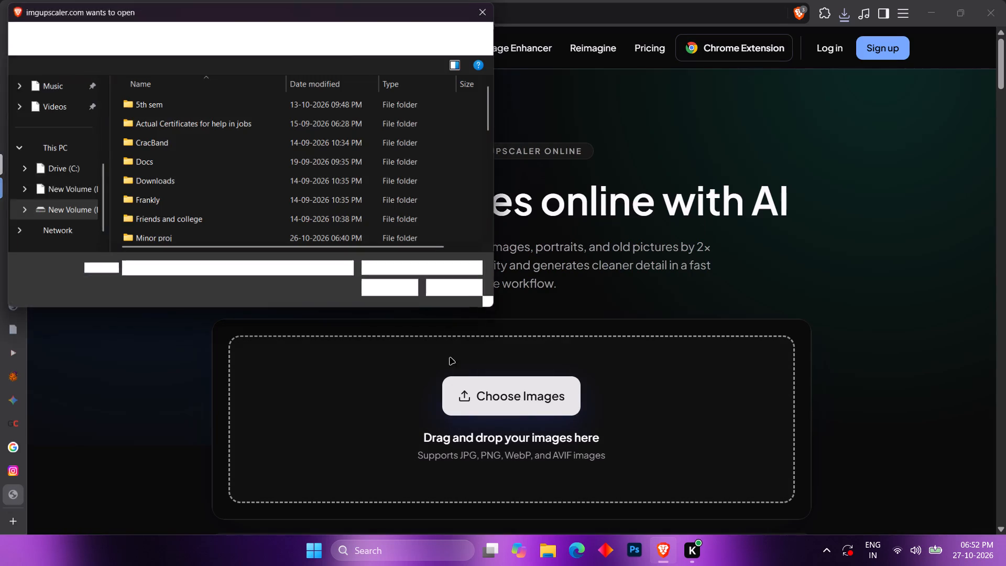
{"action": "scroll", "coordinate": [61, 186], "scroll_direction": "down", "scroll_amount": 3}
{"action": "double_click", "coordinate": [202, 190]}
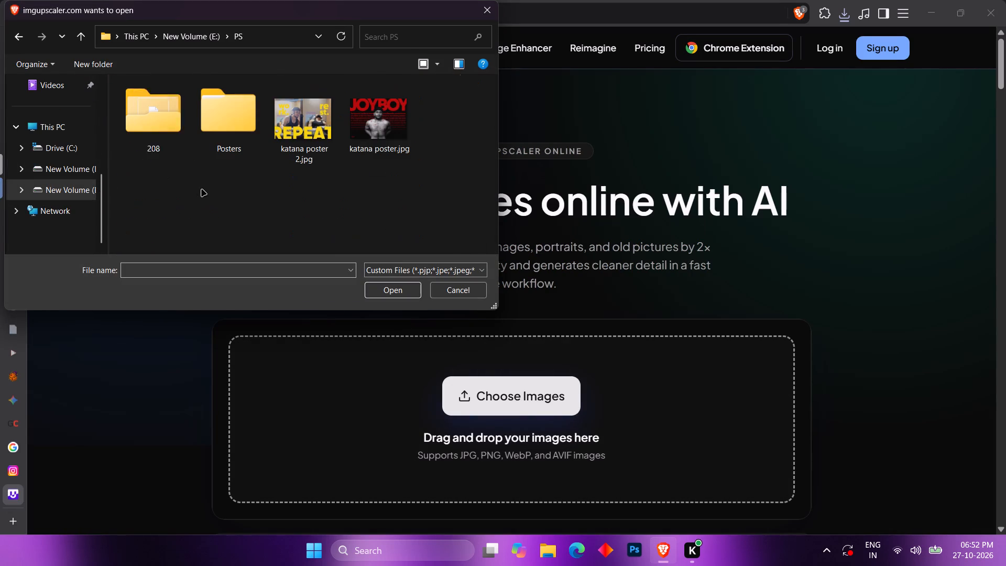
{"action": "left_click", "coordinate": [171, 124]}
{"action": "double_click", "coordinate": [263, 114]}
{"action": "triple_click", "coordinate": [144, 151]}
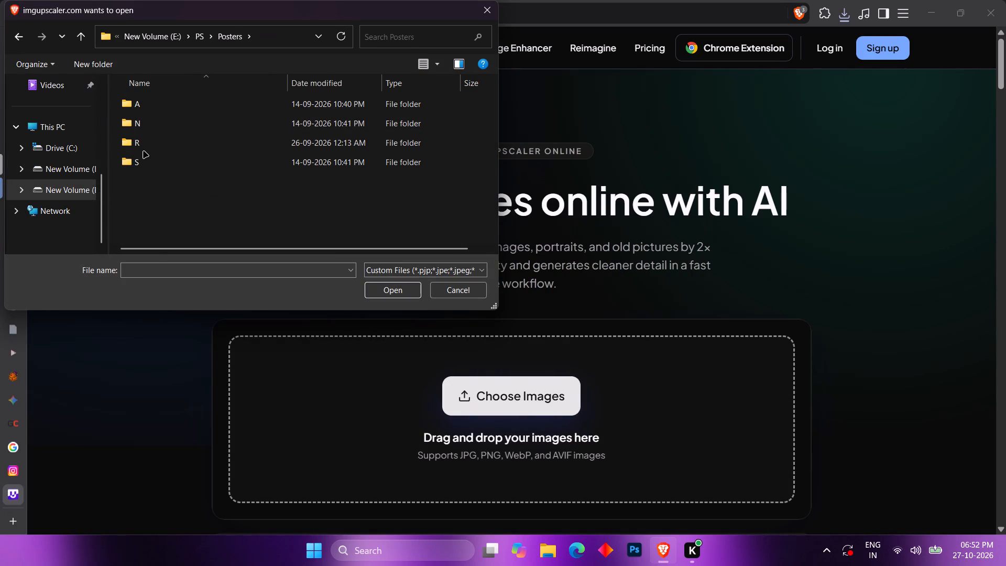
{"action": "left_click", "coordinate": [167, 110]}
{"action": "double_click", "coordinate": [329, 111]}
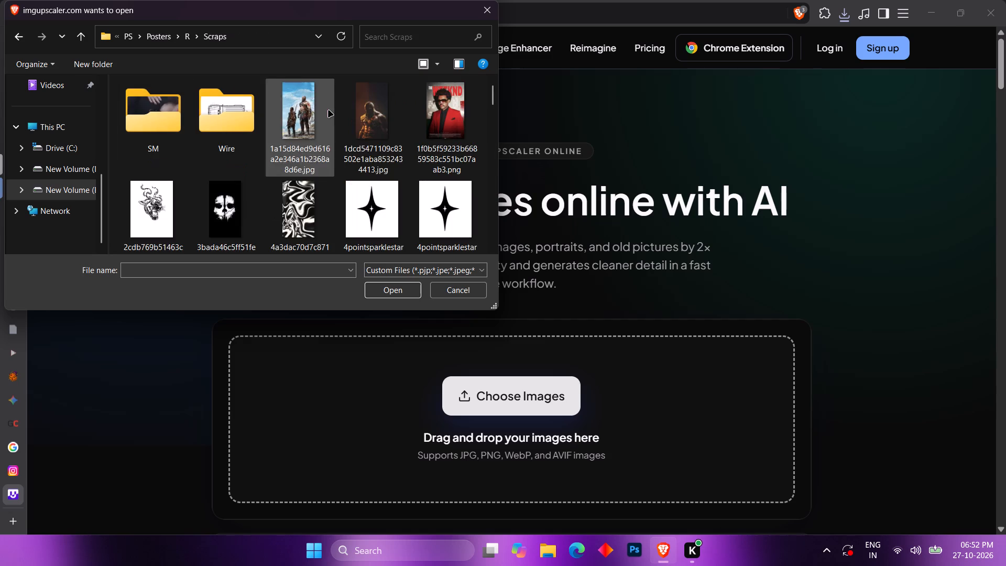
Find the white Supra road photo, the file beginning 572128991, in the Scraps folder and add it to the upscaler.
{"action": "scroll", "coordinate": [381, 149], "scroll_direction": "down", "scroll_amount": 4}
{"action": "scroll", "coordinate": [393, 161], "scroll_direction": "up", "scroll_amount": 2}
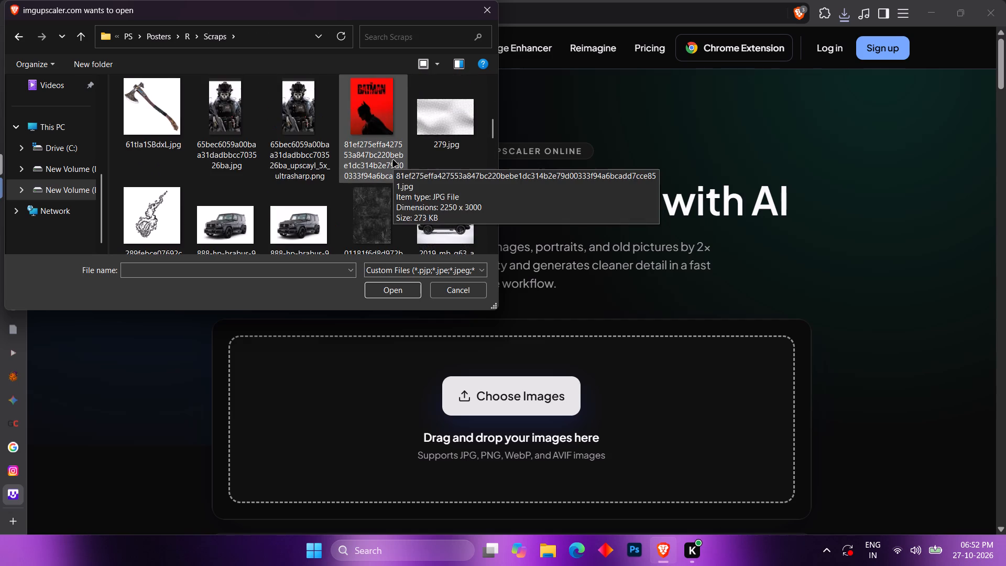
{"action": "scroll", "coordinate": [393, 160], "scroll_direction": "up", "scroll_amount": 2}
{"action": "scroll", "coordinate": [392, 160], "scroll_direction": "down", "scroll_amount": 5}
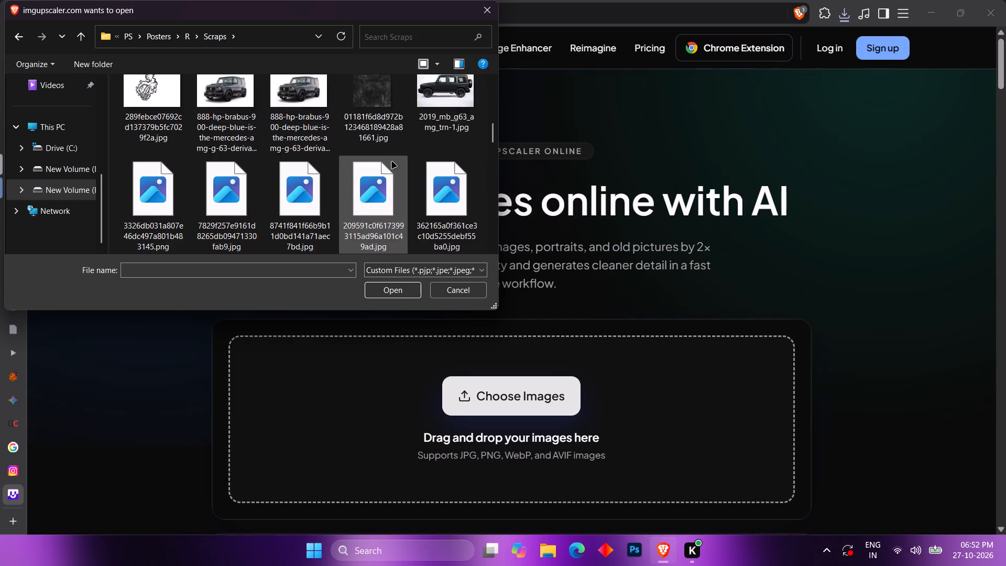
{"action": "scroll", "coordinate": [392, 162], "scroll_direction": "down", "scroll_amount": 2}
{"action": "scroll", "coordinate": [392, 164], "scroll_direction": "up", "scroll_amount": 2}
{"action": "scroll", "coordinate": [389, 163], "scroll_direction": "down", "scroll_amount": 3}
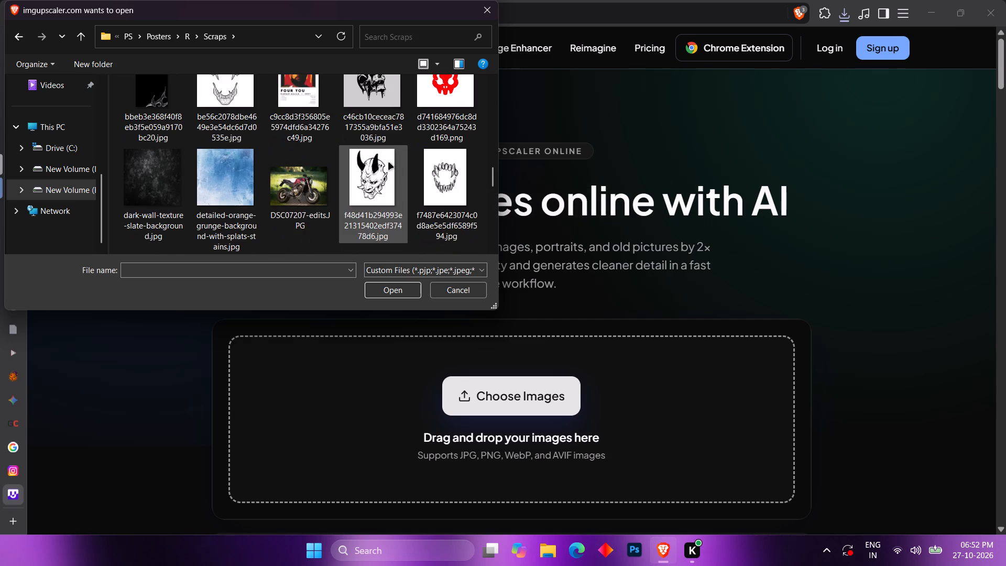
{"action": "scroll", "coordinate": [389, 163], "scroll_direction": "down", "scroll_amount": 7}
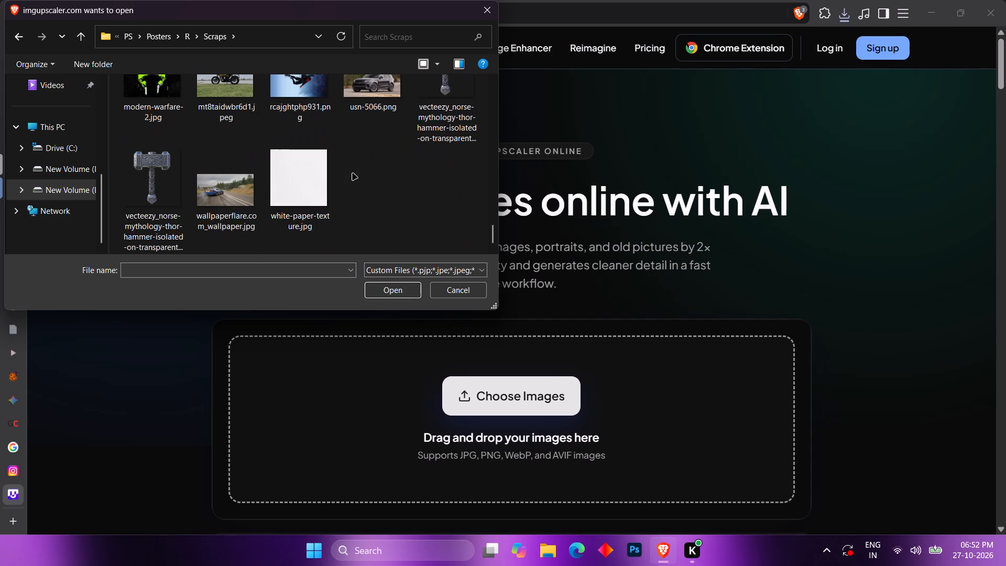
{"action": "scroll", "coordinate": [322, 188], "scroll_direction": "up", "scroll_amount": 1}
{"action": "scroll", "coordinate": [370, 154], "scroll_direction": "up", "scroll_amount": 1}
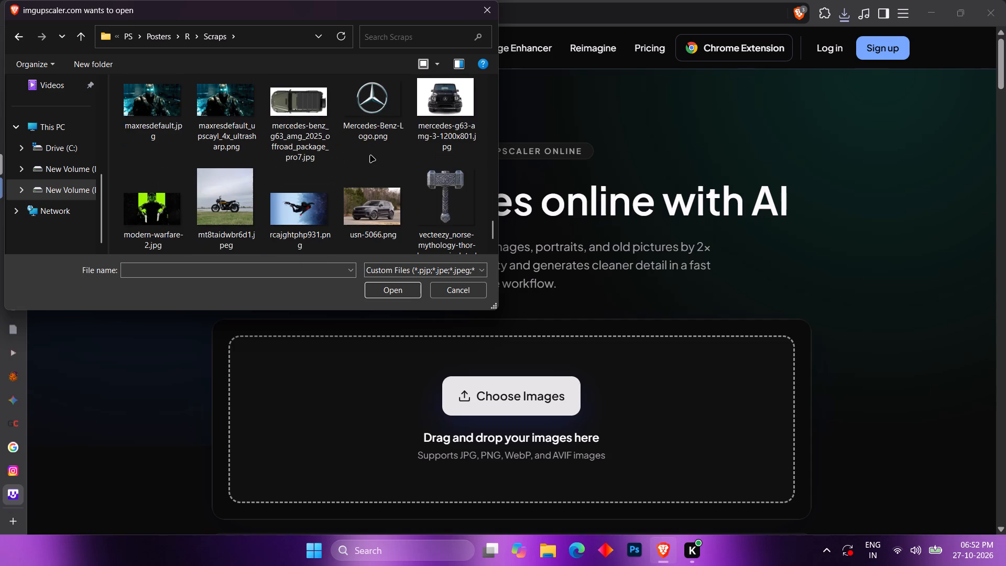
{"action": "scroll", "coordinate": [370, 156], "scroll_direction": "up", "scroll_amount": 2}
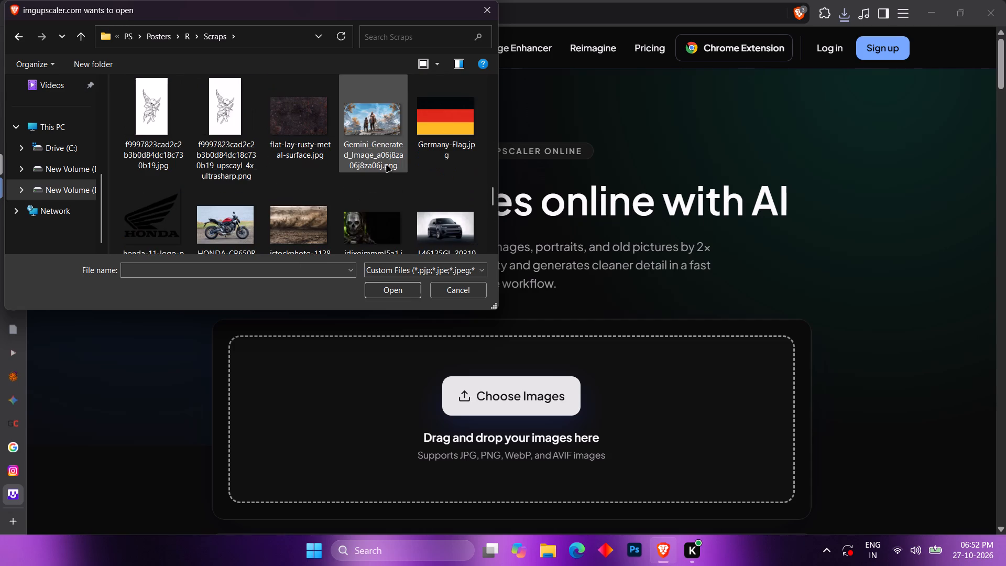
{"action": "scroll", "coordinate": [409, 185], "scroll_direction": "up", "scroll_amount": 2}
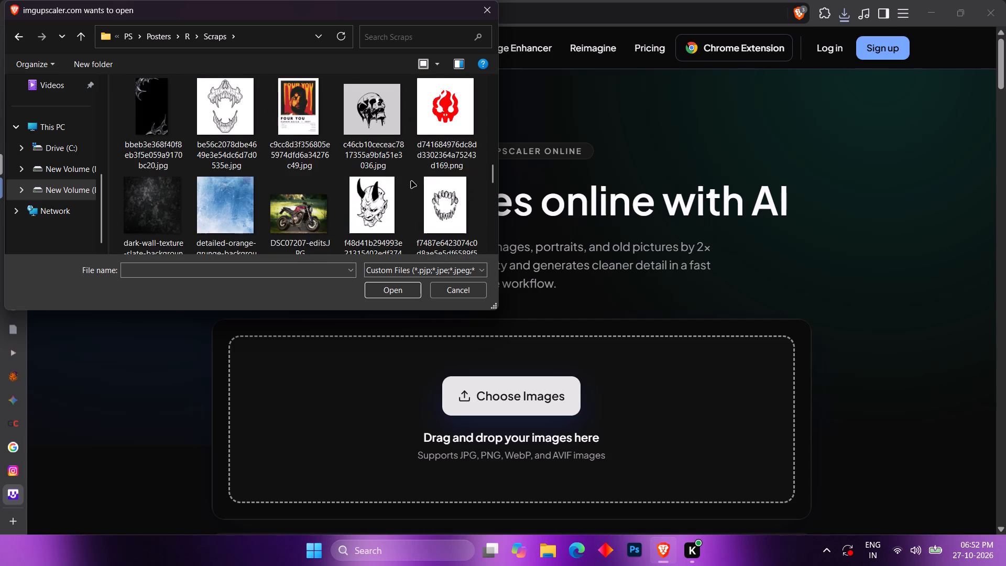
{"action": "scroll", "coordinate": [411, 181], "scroll_direction": "up", "scroll_amount": 2}
{"action": "left_click", "coordinate": [158, 192]}
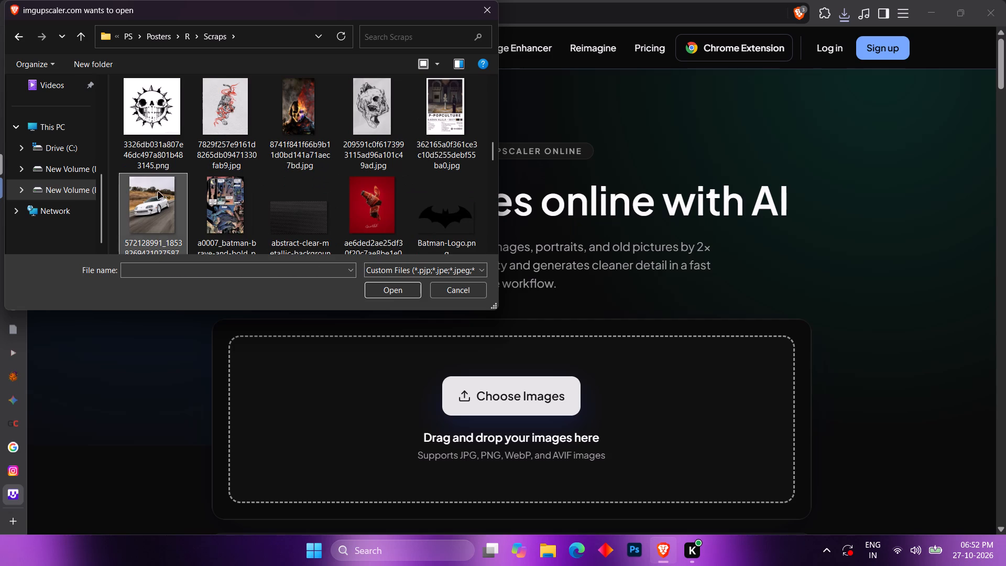
{"action": "left_click", "coordinate": [393, 288]}
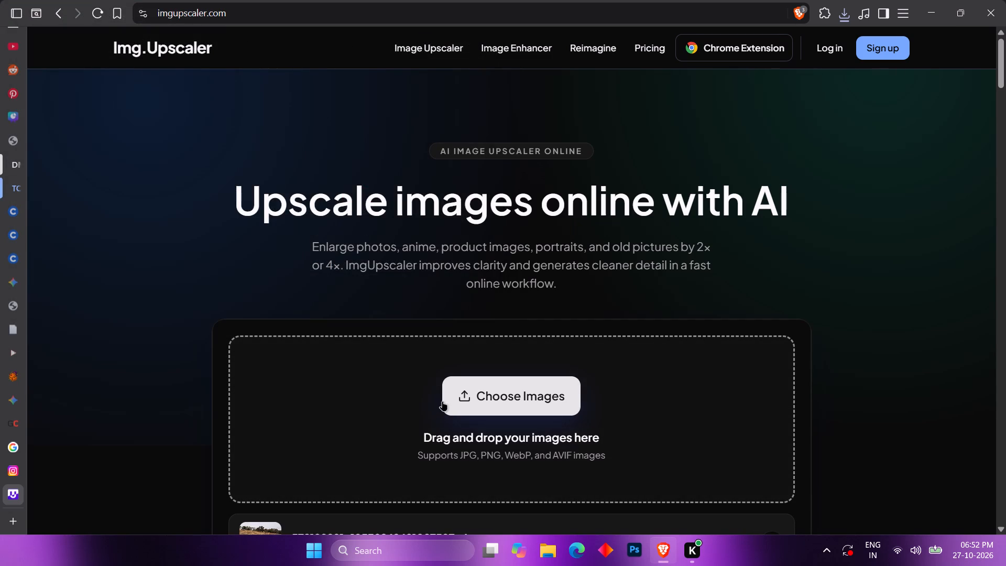
Set the upscale ratio to 400% and start uploading and processing the Supra photo.
{"action": "scroll", "coordinate": [497, 390], "scroll_direction": "down", "scroll_amount": 3}
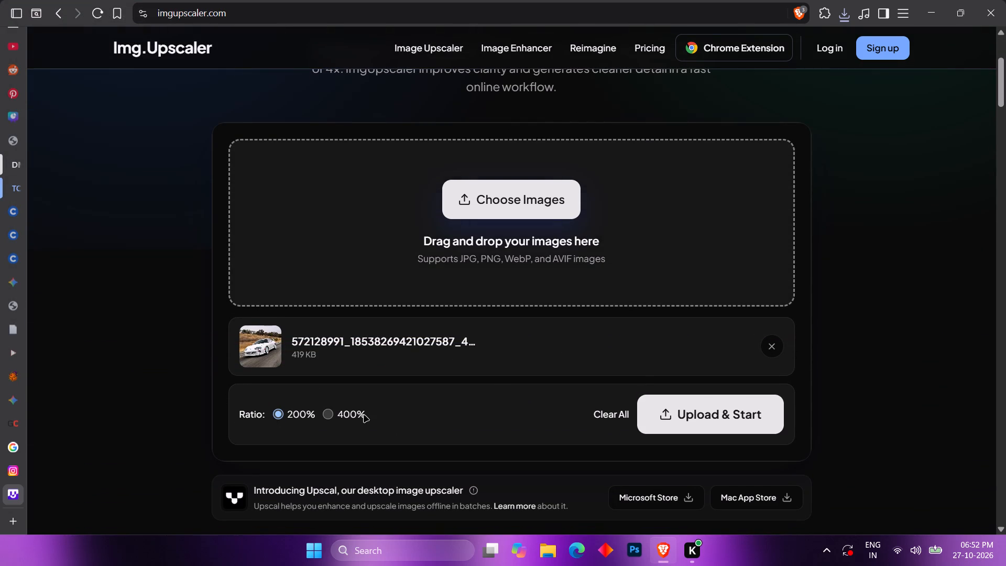
{"action": "left_click", "coordinate": [337, 416]}
{"action": "left_click", "coordinate": [694, 411]}
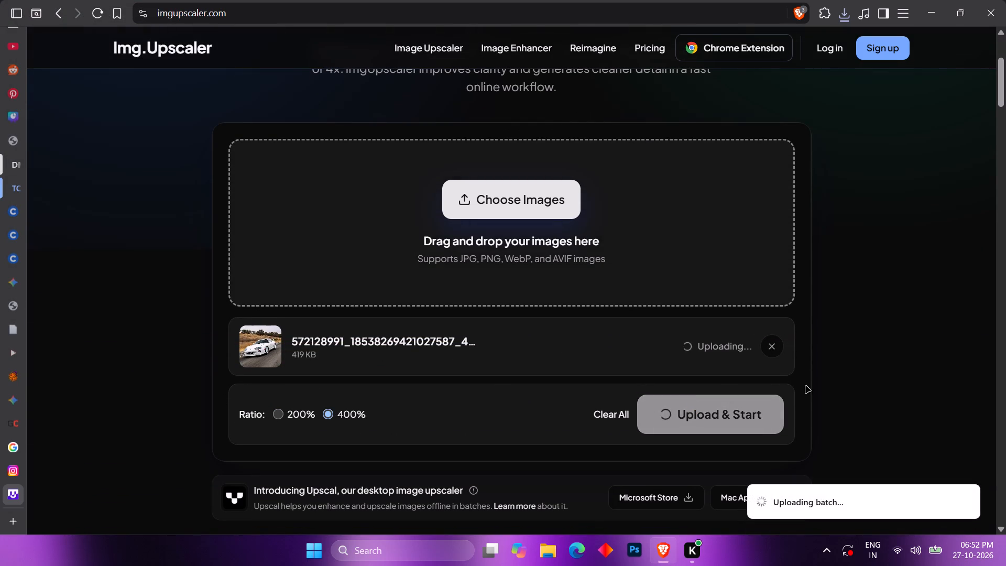
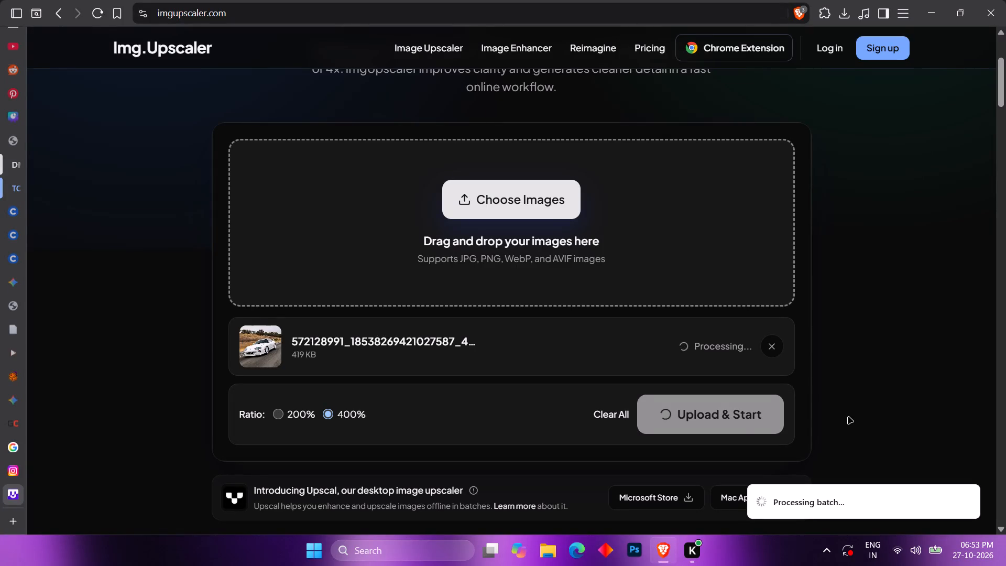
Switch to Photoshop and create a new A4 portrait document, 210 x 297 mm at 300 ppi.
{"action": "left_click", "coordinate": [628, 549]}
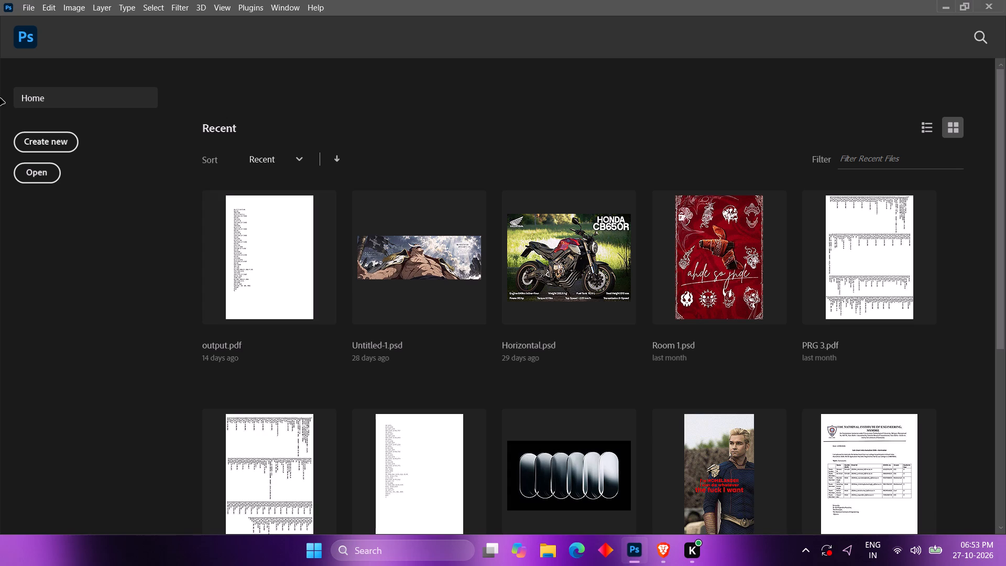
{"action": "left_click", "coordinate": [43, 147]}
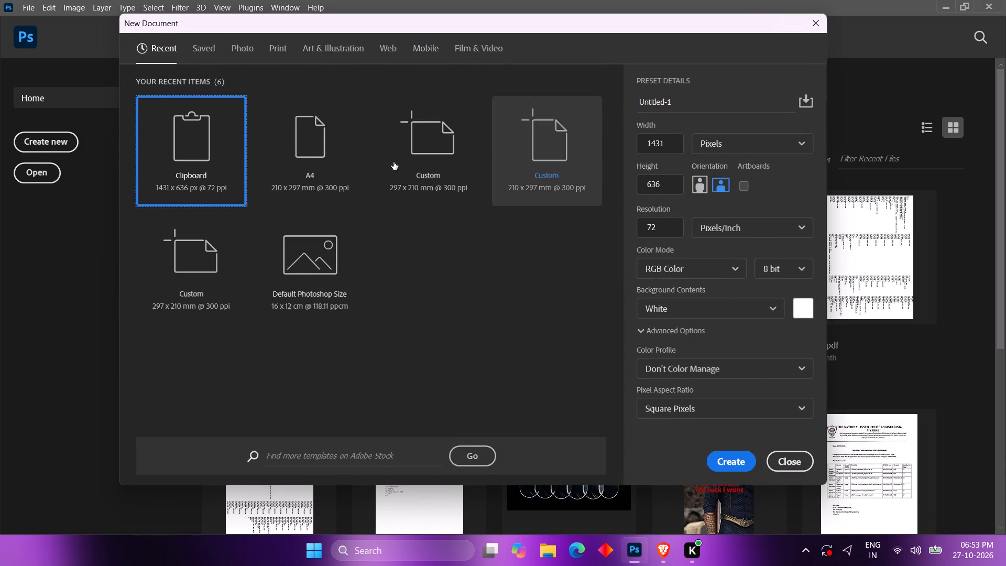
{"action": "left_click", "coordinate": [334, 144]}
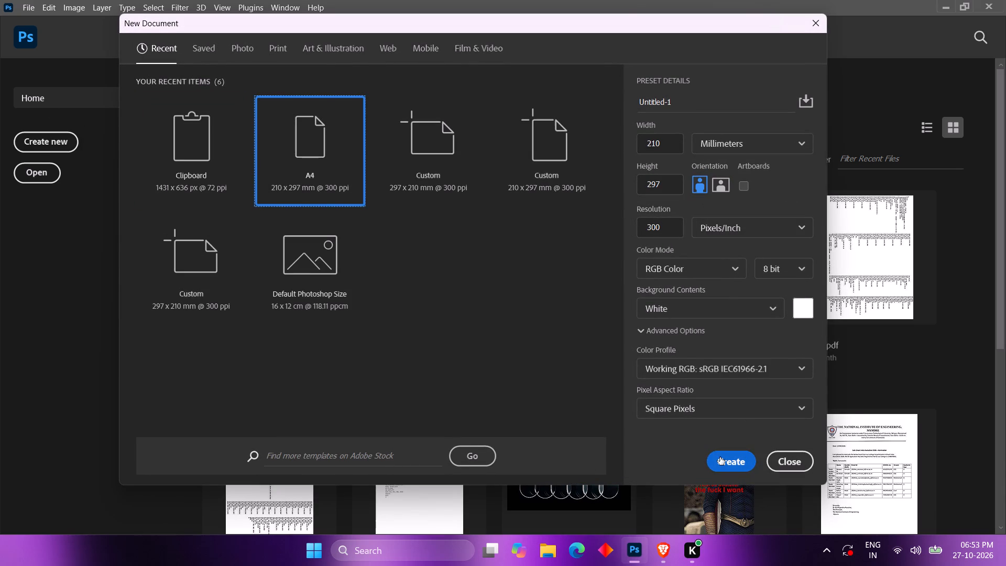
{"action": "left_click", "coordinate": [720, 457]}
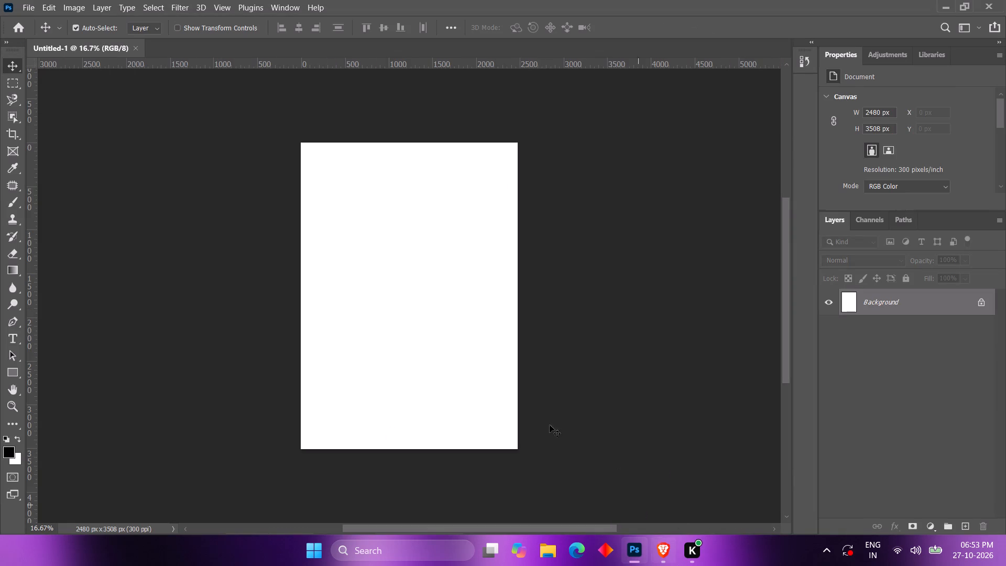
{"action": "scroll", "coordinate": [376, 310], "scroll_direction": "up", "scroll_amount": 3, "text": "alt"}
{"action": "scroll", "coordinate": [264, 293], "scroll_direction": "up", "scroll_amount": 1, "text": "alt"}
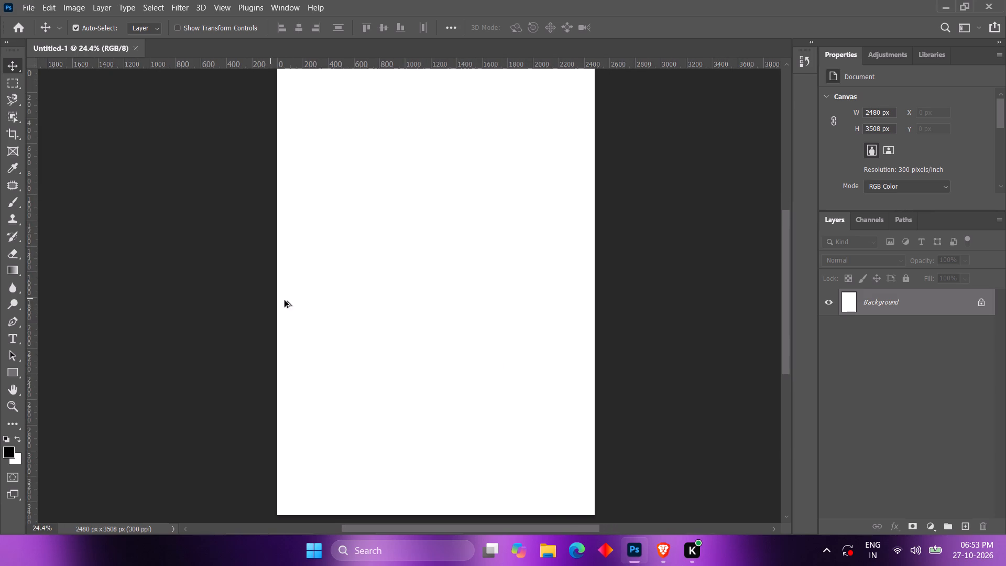
Return to the ImgUpscaler page in Brave, download all results and save upscaler-results.zip in the Scraps folder.
{"action": "left_click", "coordinate": [655, 565]}
{"action": "left_click", "coordinate": [695, 410]}
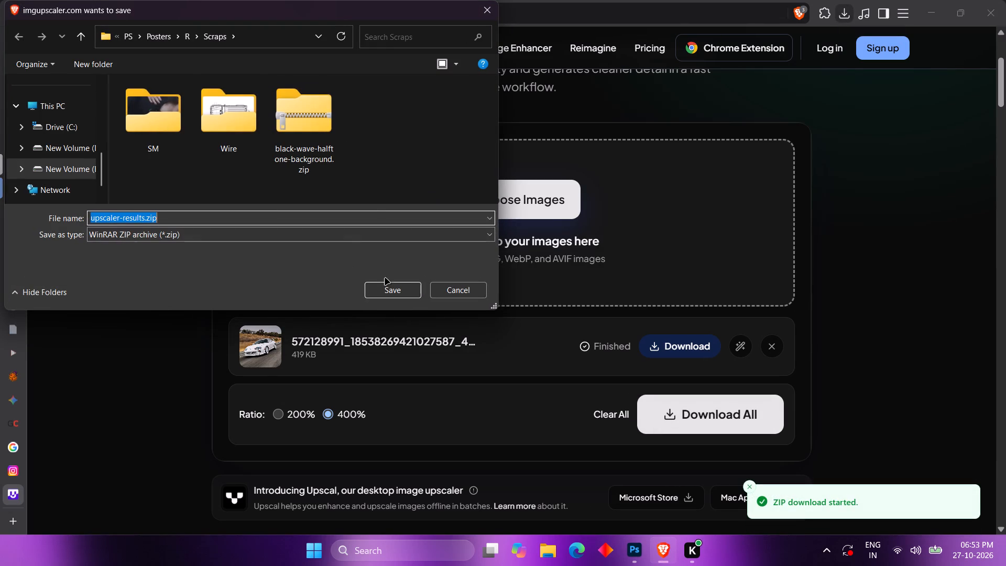
{"action": "left_click", "coordinate": [394, 290]}
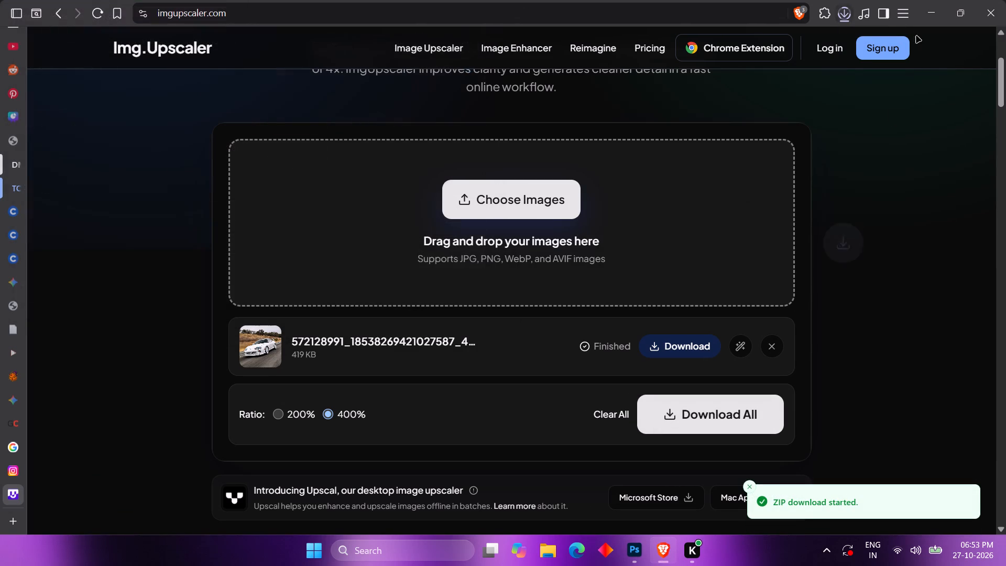
Open the downloaded upscaler-results.zip and copy the upscaled Supra JPG from it into the Scraps folder.
{"action": "left_click", "coordinate": [855, 15]}
{"action": "left_click", "coordinate": [696, 54]}
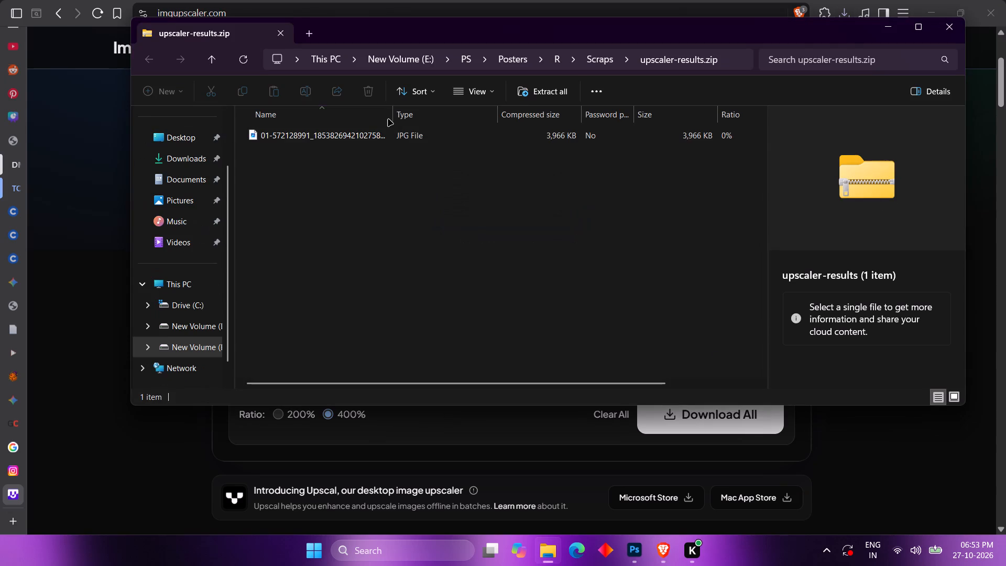
{"action": "left_click", "coordinate": [386, 133]}
{"action": "left_click", "coordinate": [232, 91]}
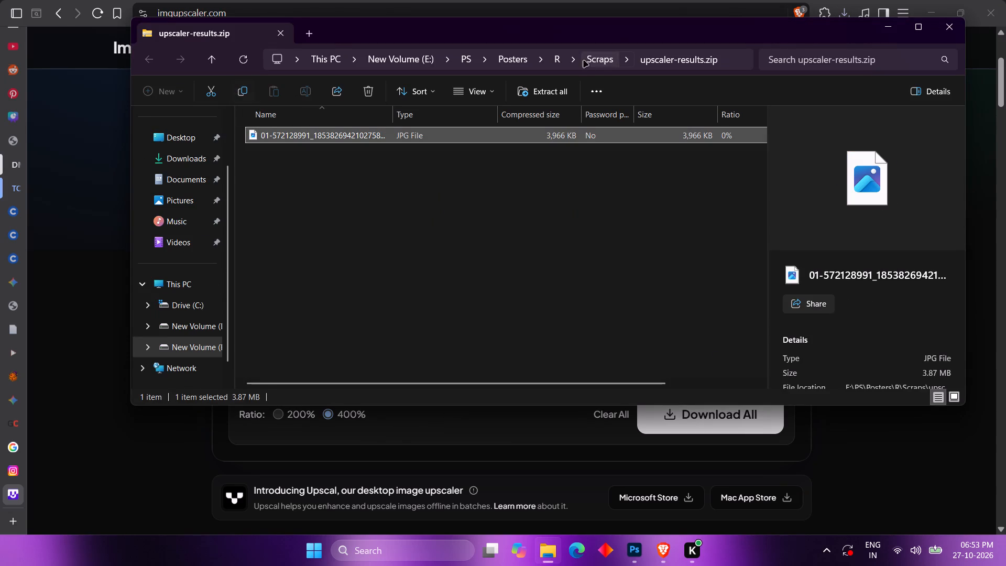
{"action": "left_click", "coordinate": [244, 89]}
{"action": "left_click", "coordinate": [602, 62]}
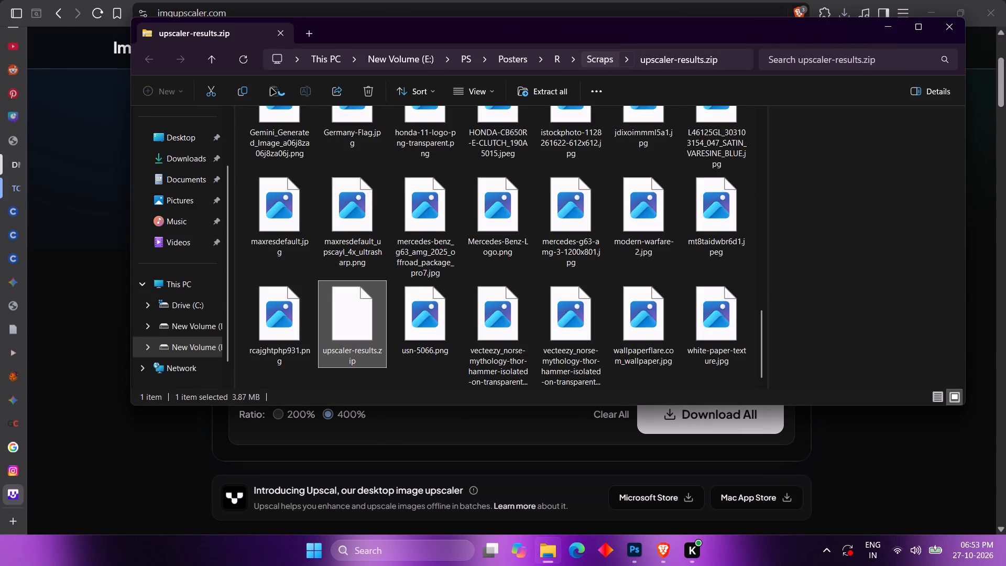
{"action": "left_click", "coordinate": [311, 96]}
{"action": "left_click", "coordinate": [276, 97]}
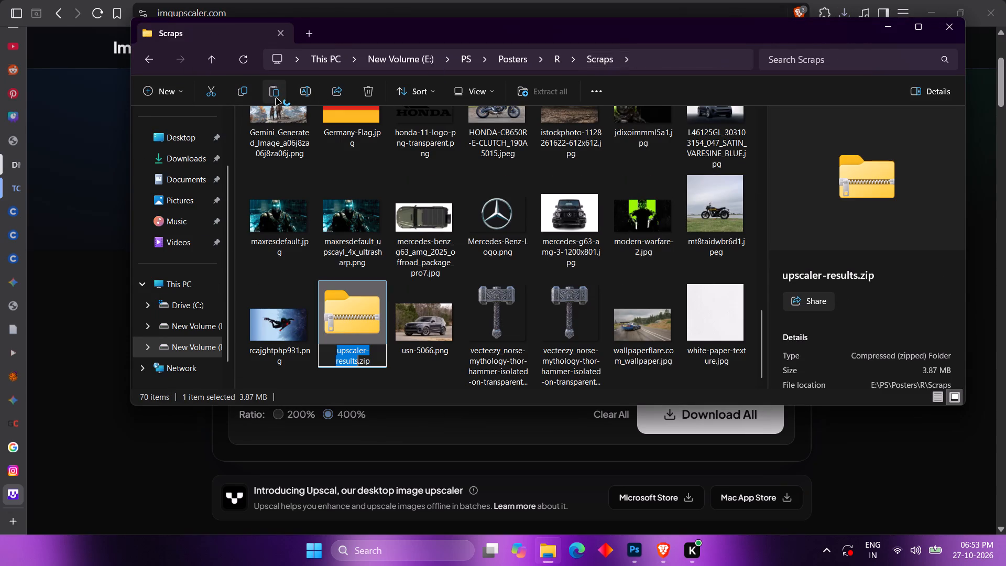
{"action": "left_click", "coordinate": [528, 170]}
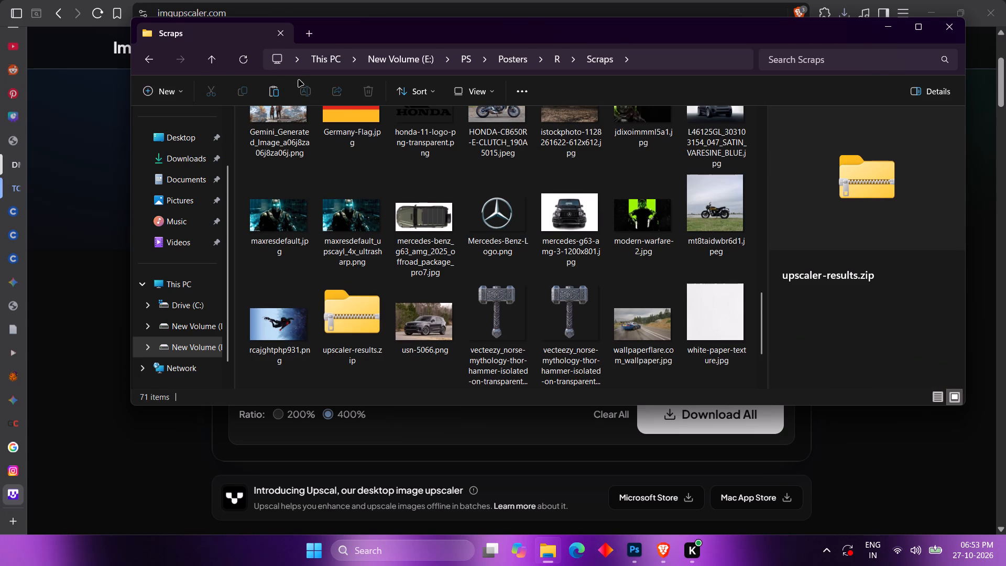
{"action": "left_click", "coordinate": [274, 96]}
{"action": "left_click", "coordinate": [262, 224]}
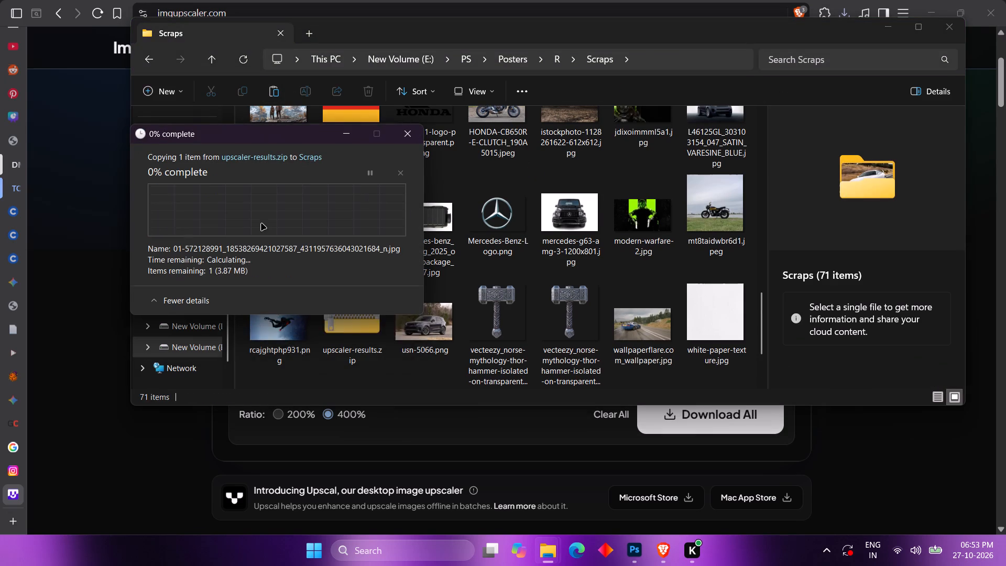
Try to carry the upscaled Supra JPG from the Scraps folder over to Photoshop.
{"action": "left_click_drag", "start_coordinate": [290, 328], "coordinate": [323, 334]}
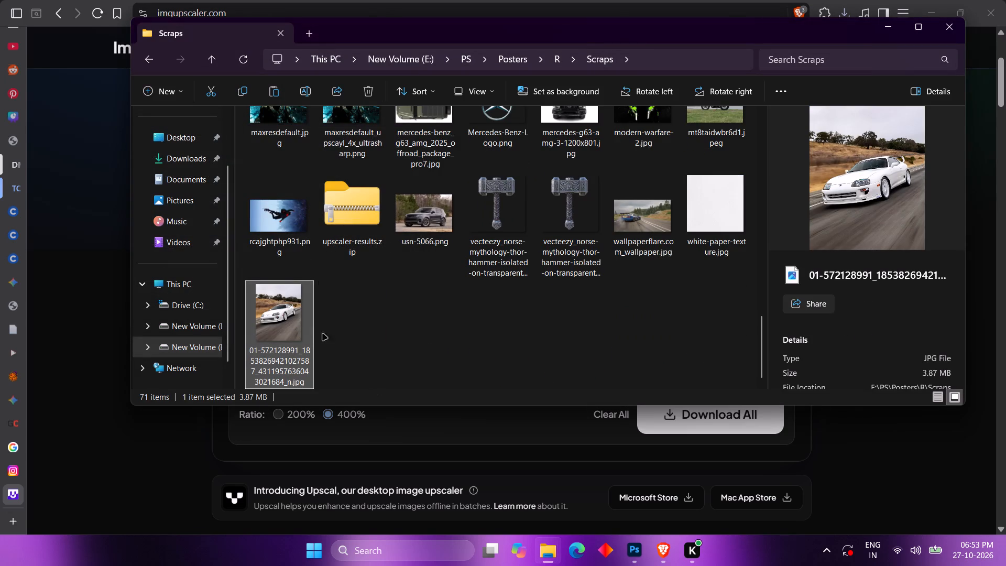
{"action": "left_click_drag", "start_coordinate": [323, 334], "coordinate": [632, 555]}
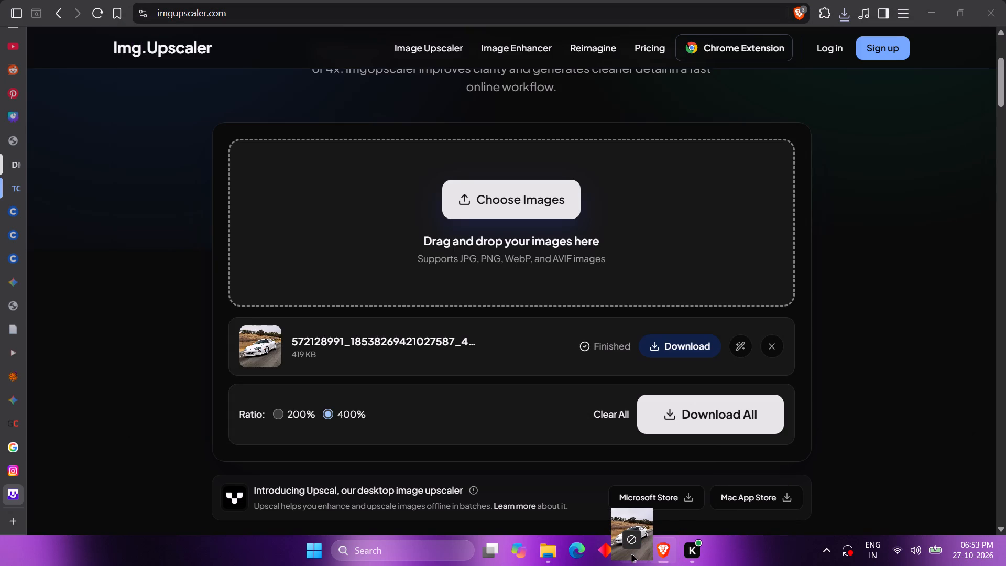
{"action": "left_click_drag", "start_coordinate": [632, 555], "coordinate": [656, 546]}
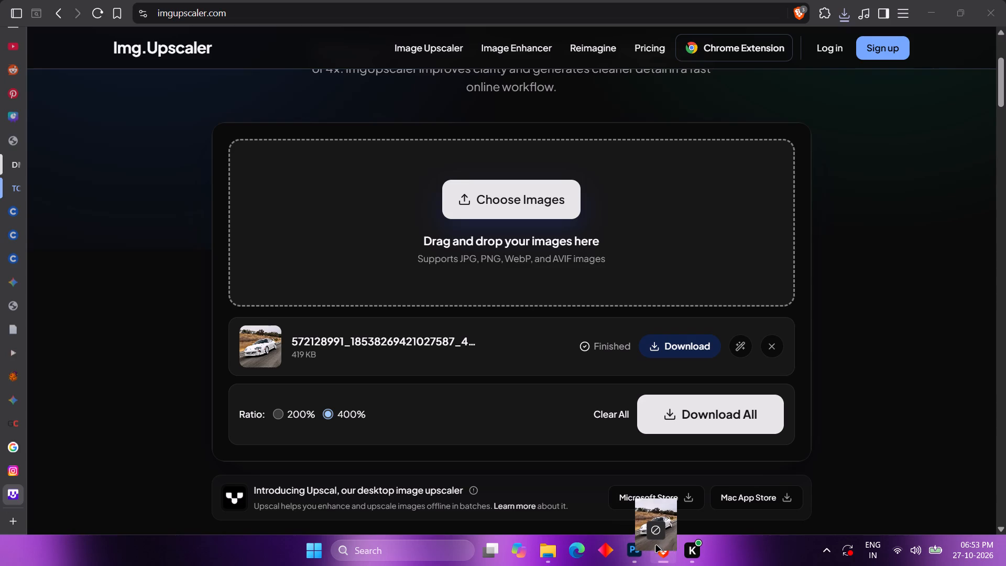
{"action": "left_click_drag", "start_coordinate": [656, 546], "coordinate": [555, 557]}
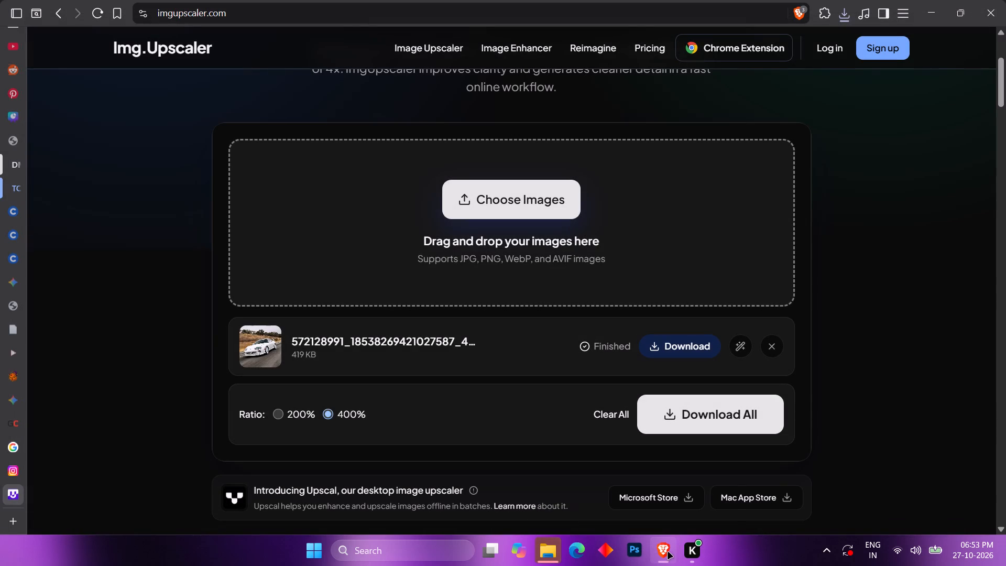
Launch Photoshop again and create a new A4 portrait document, 210 x 297 mm at 300 ppi, RGB with white background.
{"action": "left_click", "coordinate": [630, 551]}
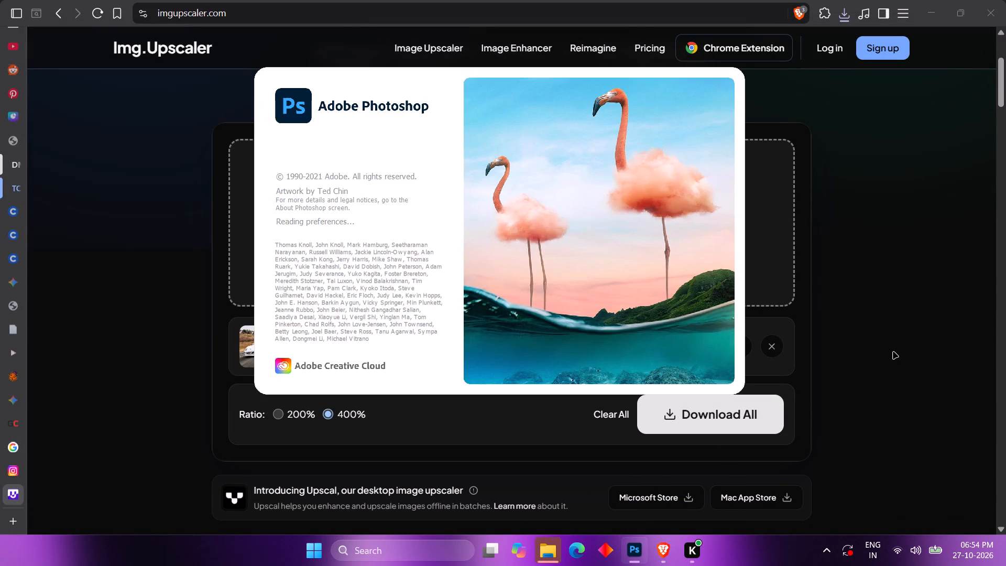
{"action": "left_click", "coordinate": [556, 551]}
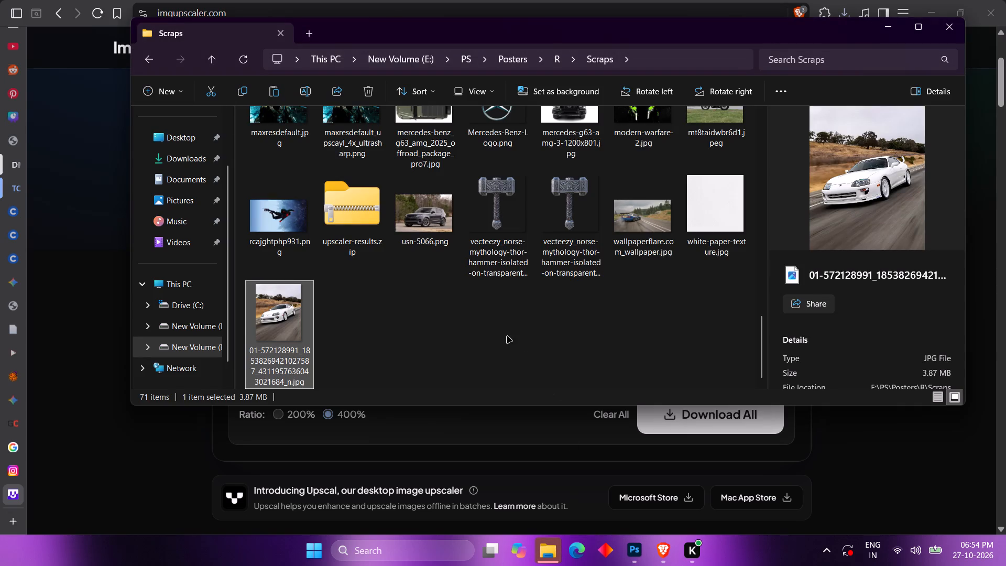
{"action": "left_click", "coordinate": [507, 336]}
{"action": "left_click", "coordinate": [309, 333]}
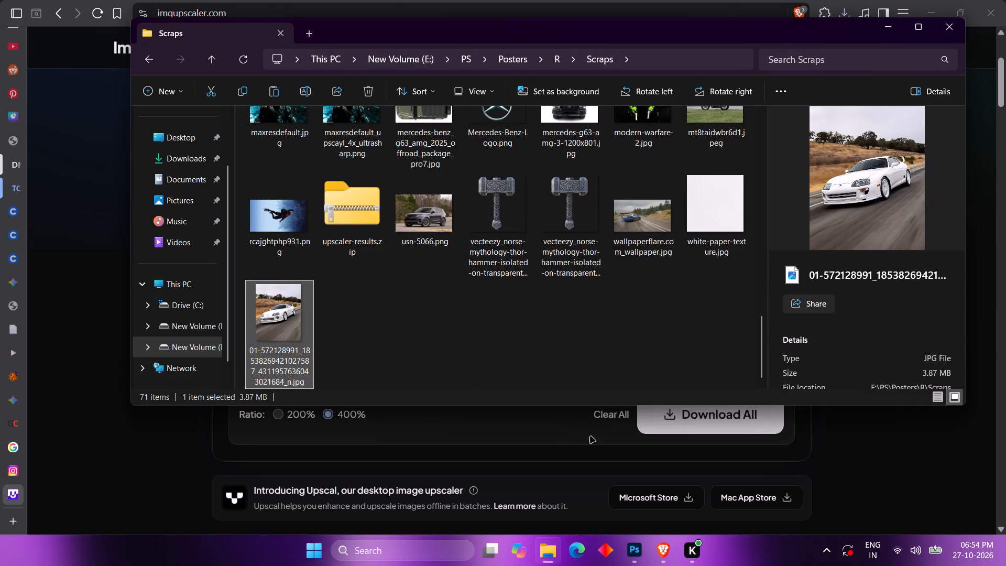
{"action": "left_click", "coordinate": [642, 543]}
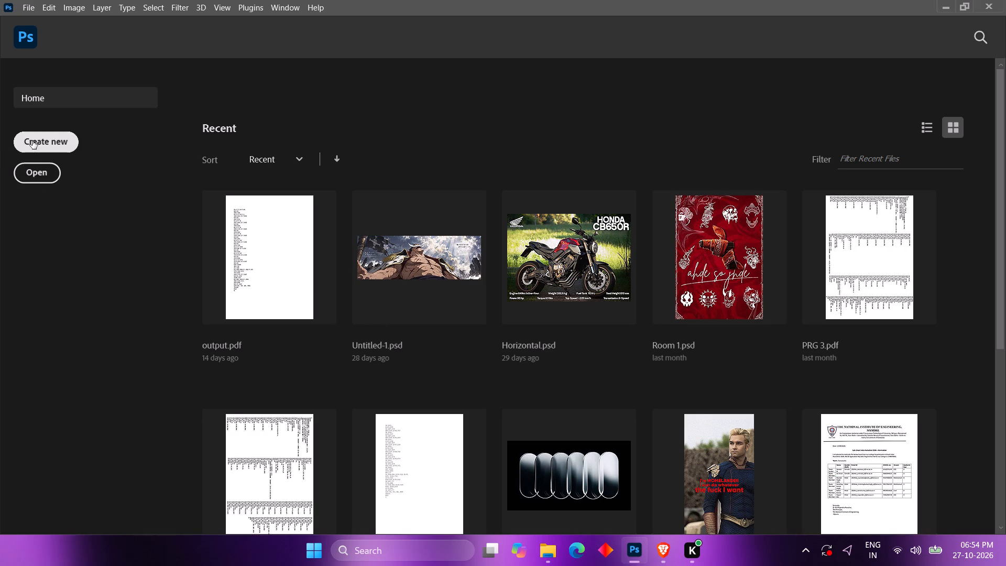
{"action": "left_click", "coordinate": [32, 141]}
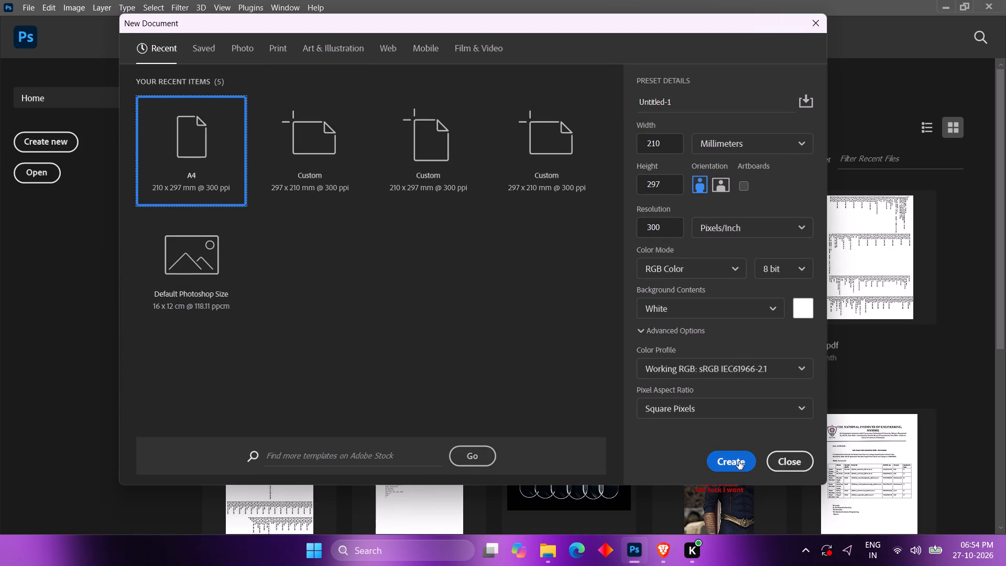
{"action": "left_click", "coordinate": [739, 462]}
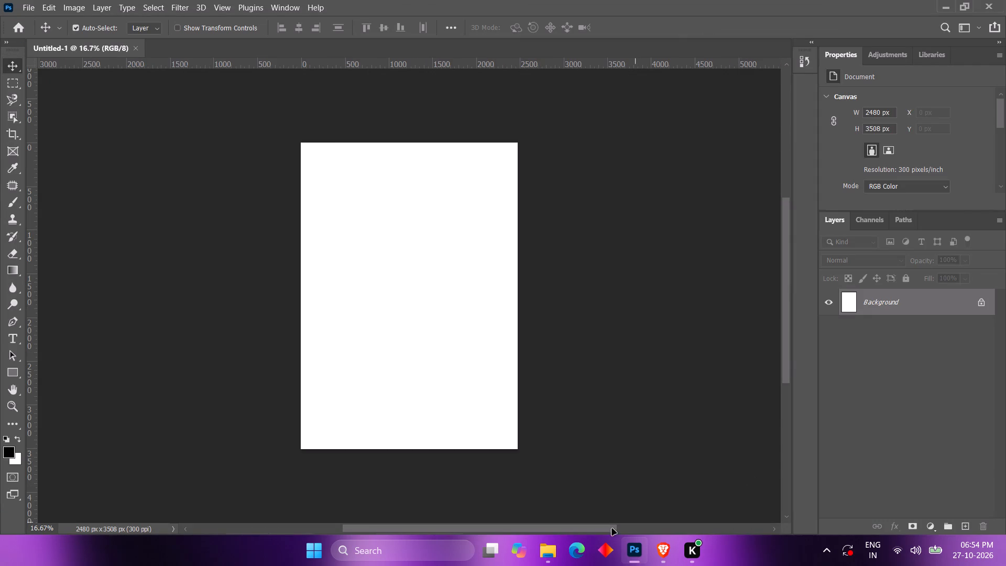
Place the upscaled Supra JPG from the Scraps folder into the A4 document at its fitted size, and launch OMEN Gaming Hub.
{"action": "left_click", "coordinate": [607, 541]}
{"action": "left_click", "coordinate": [631, 474]}
{"action": "left_click", "coordinate": [538, 550]}
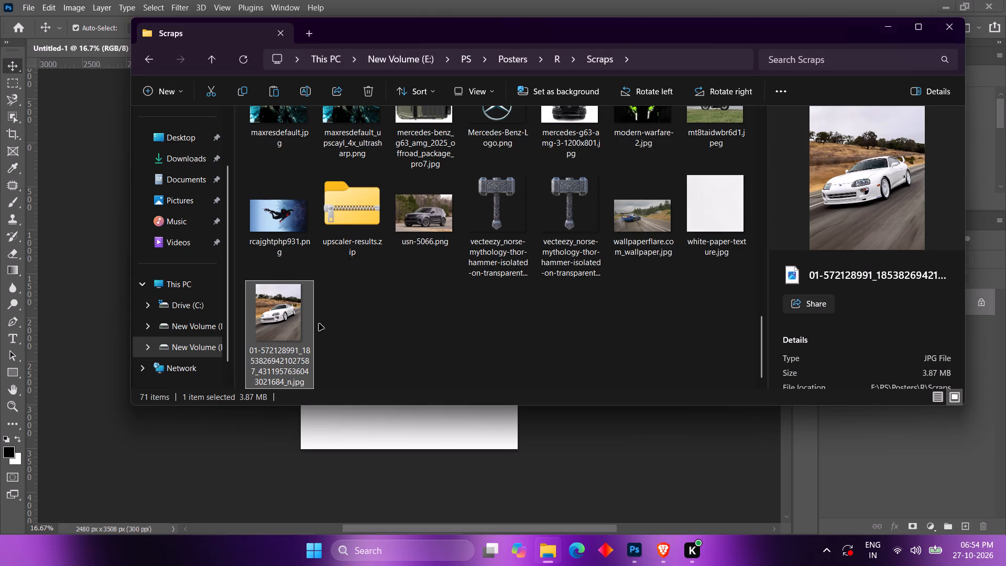
{"action": "left_click_drag", "start_coordinate": [276, 329], "coordinate": [407, 479]}
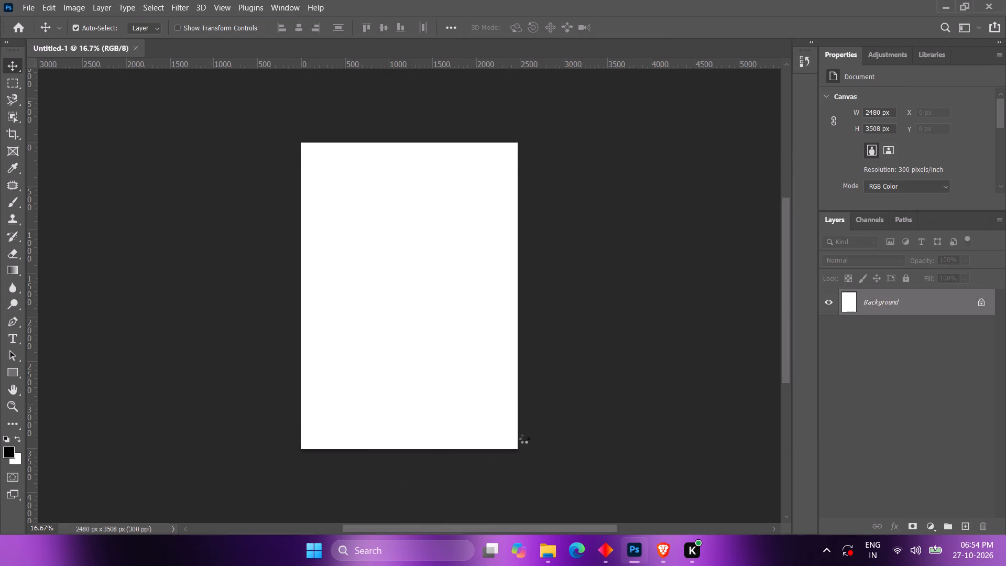
{"action": "left_click", "coordinate": [608, 548]}
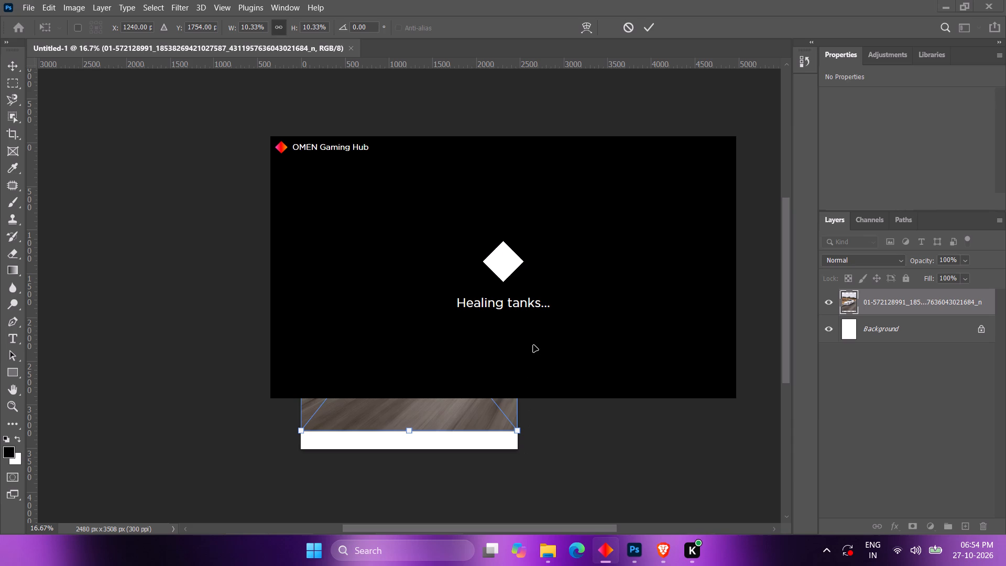
{"action": "left_click", "coordinate": [649, 27]}
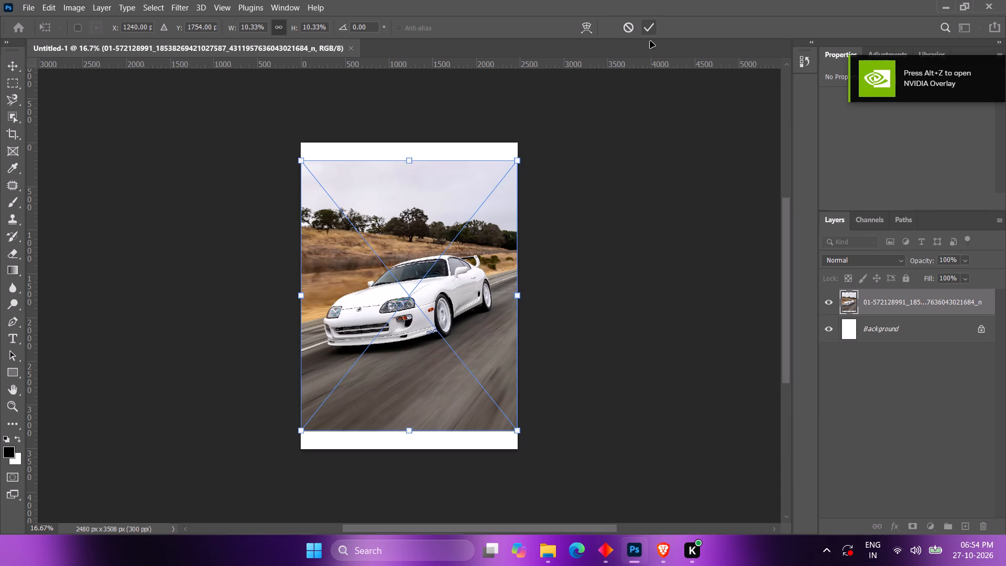
{"action": "left_click", "coordinate": [650, 29]}
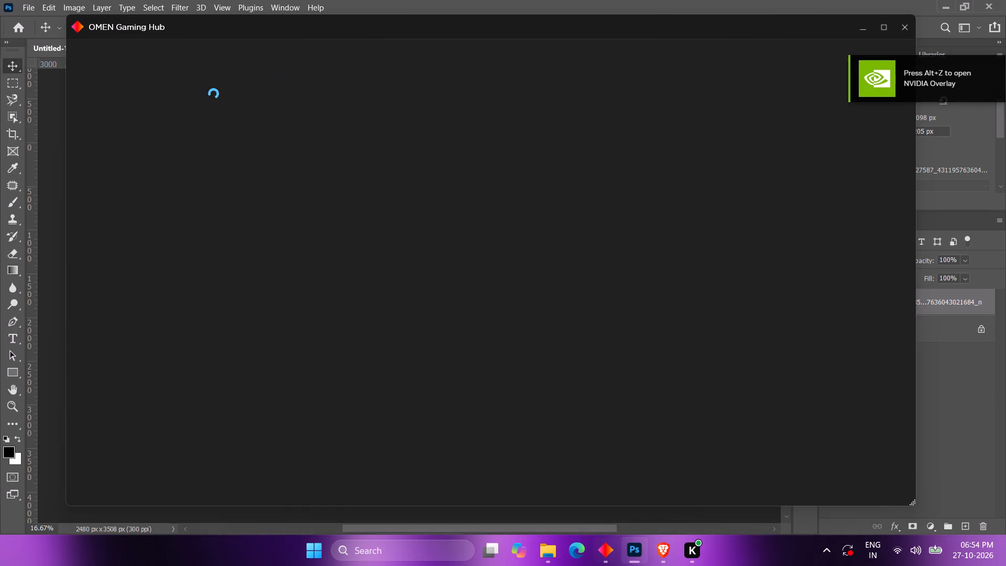
In OMEN Gaming Hub's performance control for the OMEN 15, set the power mode to Performance and close the hub.
{"action": "left_click", "coordinate": [140, 238]}
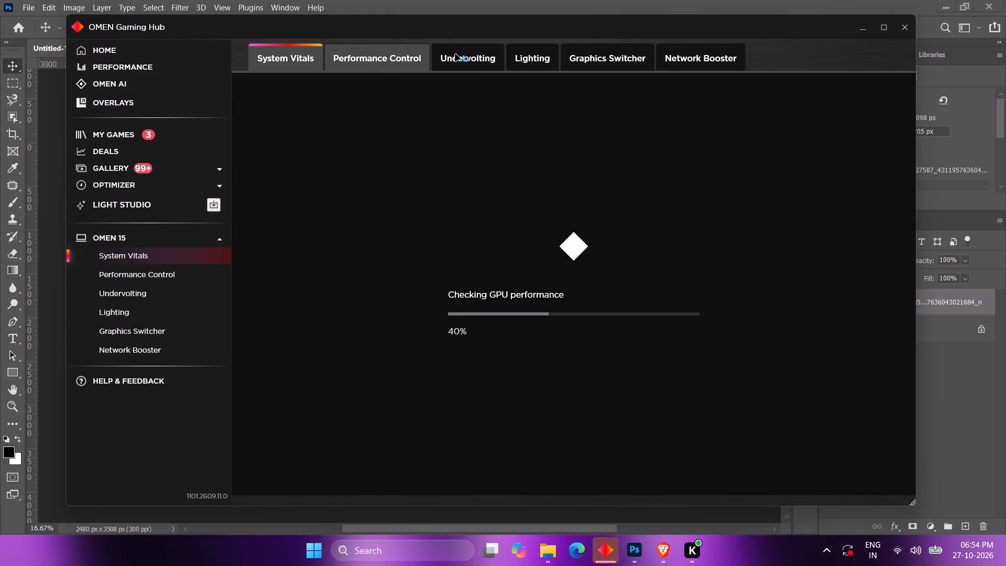
{"action": "left_click", "coordinate": [409, 56]}
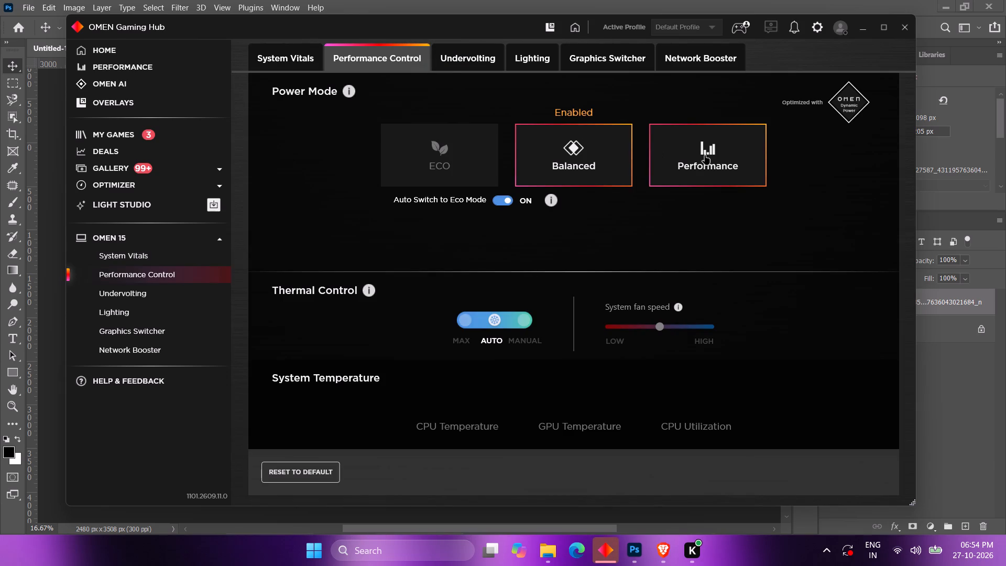
{"action": "left_click", "coordinate": [705, 155]}
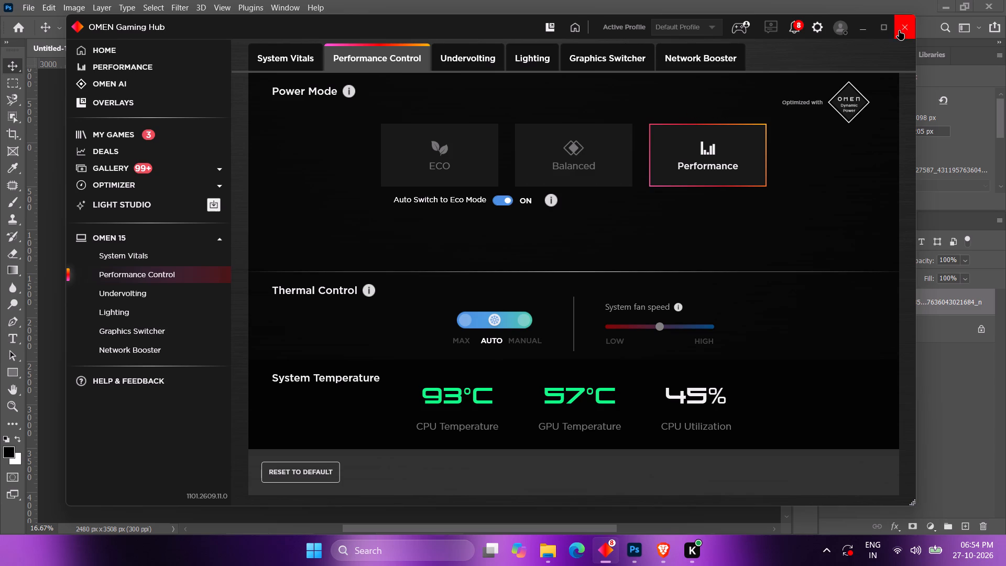
{"action": "left_click", "coordinate": [899, 30]}
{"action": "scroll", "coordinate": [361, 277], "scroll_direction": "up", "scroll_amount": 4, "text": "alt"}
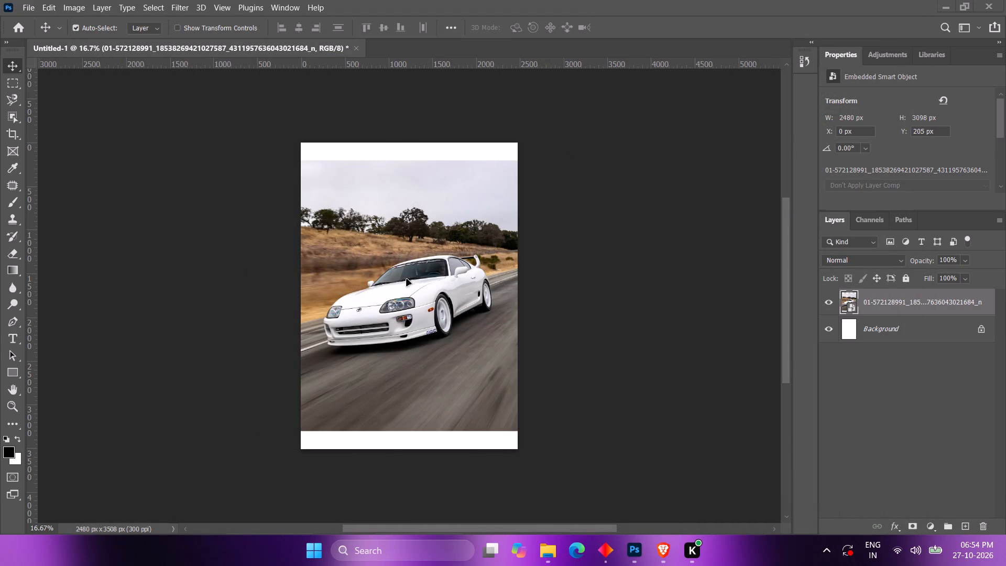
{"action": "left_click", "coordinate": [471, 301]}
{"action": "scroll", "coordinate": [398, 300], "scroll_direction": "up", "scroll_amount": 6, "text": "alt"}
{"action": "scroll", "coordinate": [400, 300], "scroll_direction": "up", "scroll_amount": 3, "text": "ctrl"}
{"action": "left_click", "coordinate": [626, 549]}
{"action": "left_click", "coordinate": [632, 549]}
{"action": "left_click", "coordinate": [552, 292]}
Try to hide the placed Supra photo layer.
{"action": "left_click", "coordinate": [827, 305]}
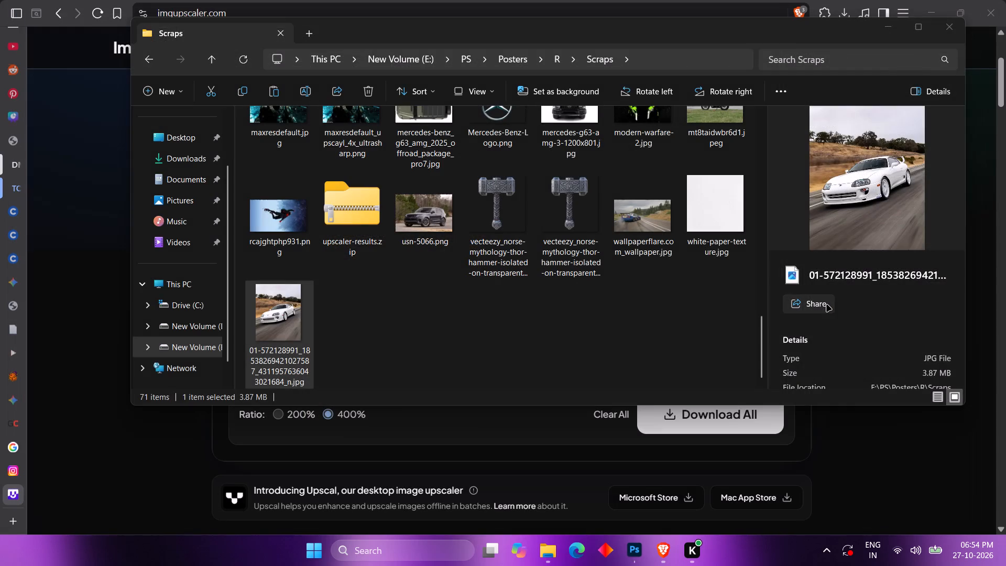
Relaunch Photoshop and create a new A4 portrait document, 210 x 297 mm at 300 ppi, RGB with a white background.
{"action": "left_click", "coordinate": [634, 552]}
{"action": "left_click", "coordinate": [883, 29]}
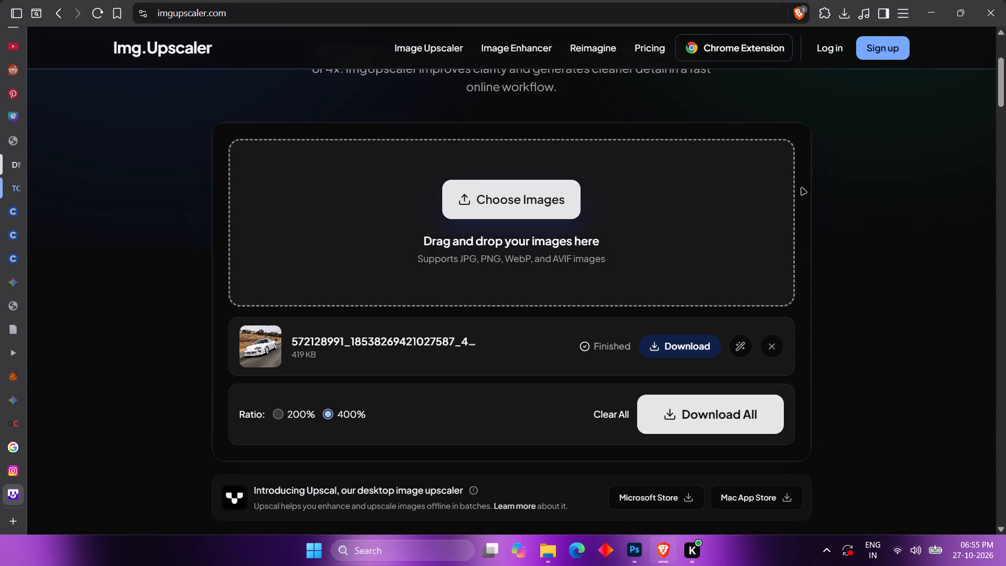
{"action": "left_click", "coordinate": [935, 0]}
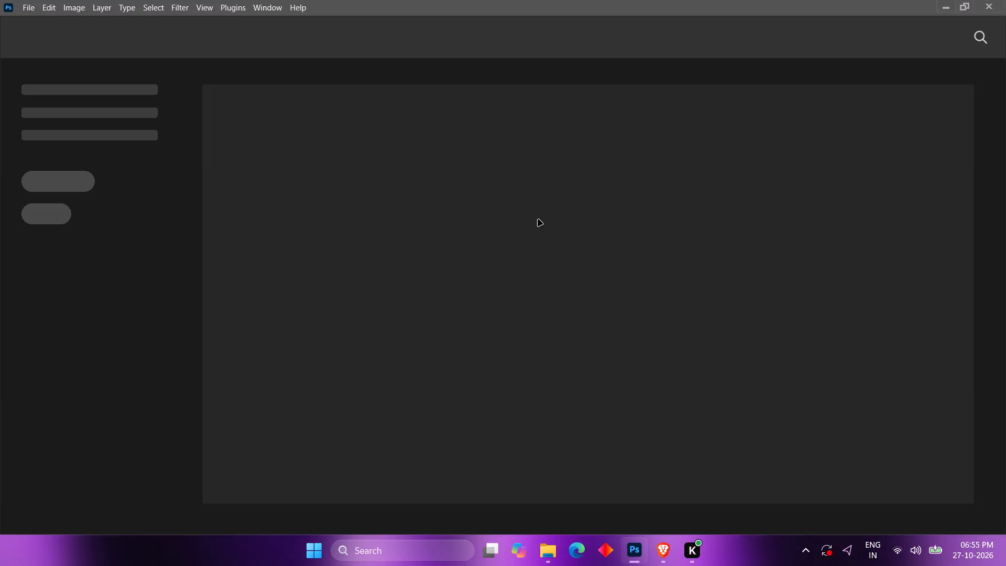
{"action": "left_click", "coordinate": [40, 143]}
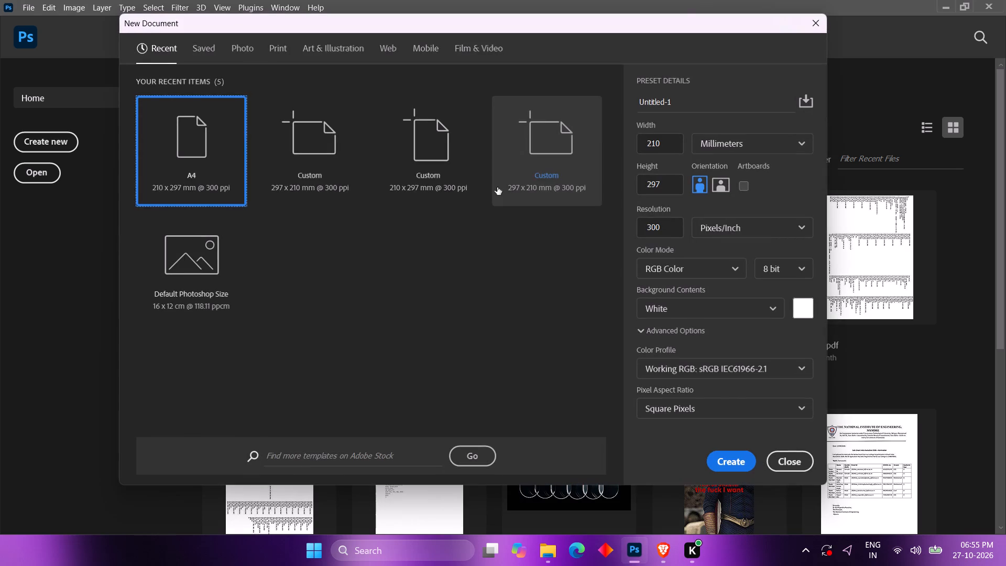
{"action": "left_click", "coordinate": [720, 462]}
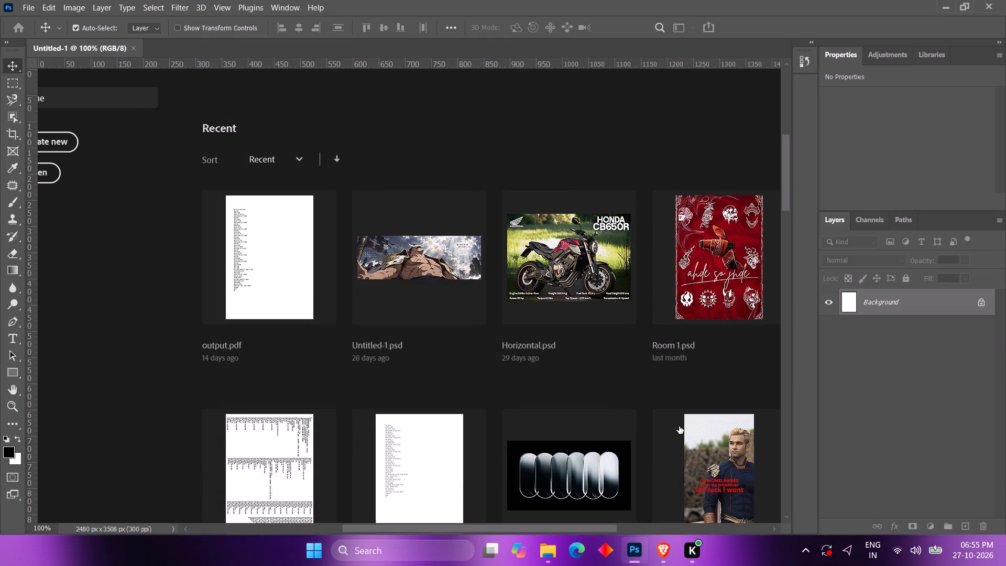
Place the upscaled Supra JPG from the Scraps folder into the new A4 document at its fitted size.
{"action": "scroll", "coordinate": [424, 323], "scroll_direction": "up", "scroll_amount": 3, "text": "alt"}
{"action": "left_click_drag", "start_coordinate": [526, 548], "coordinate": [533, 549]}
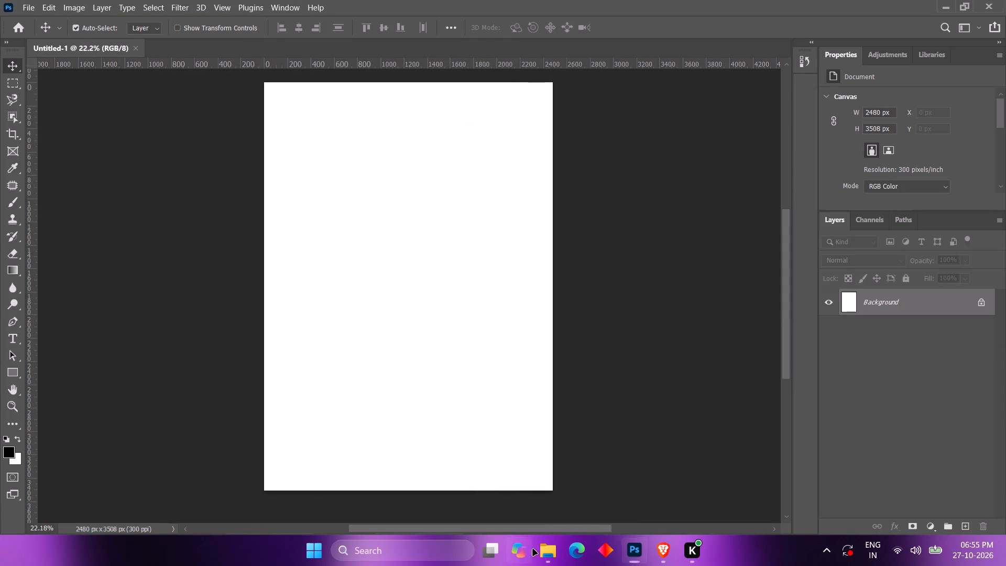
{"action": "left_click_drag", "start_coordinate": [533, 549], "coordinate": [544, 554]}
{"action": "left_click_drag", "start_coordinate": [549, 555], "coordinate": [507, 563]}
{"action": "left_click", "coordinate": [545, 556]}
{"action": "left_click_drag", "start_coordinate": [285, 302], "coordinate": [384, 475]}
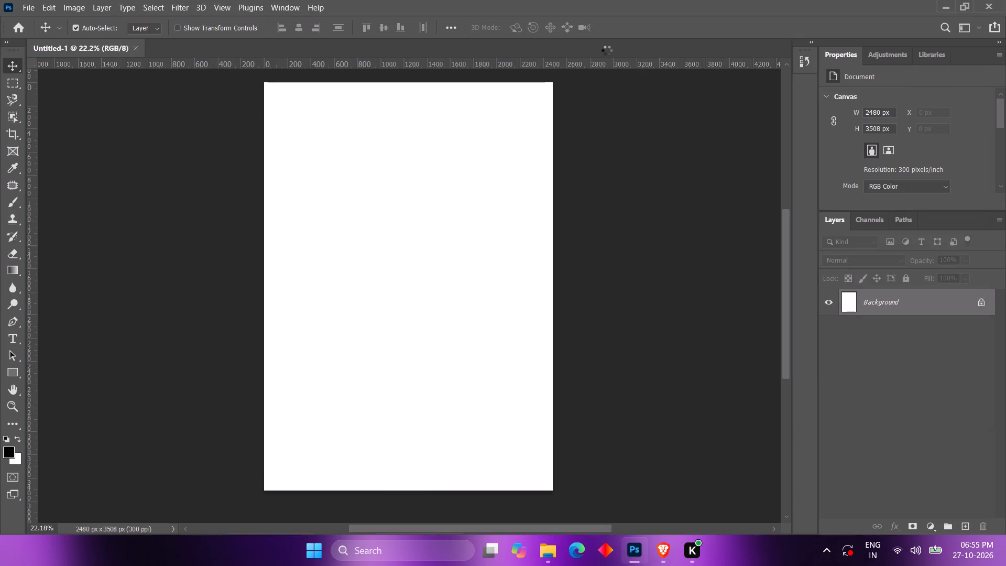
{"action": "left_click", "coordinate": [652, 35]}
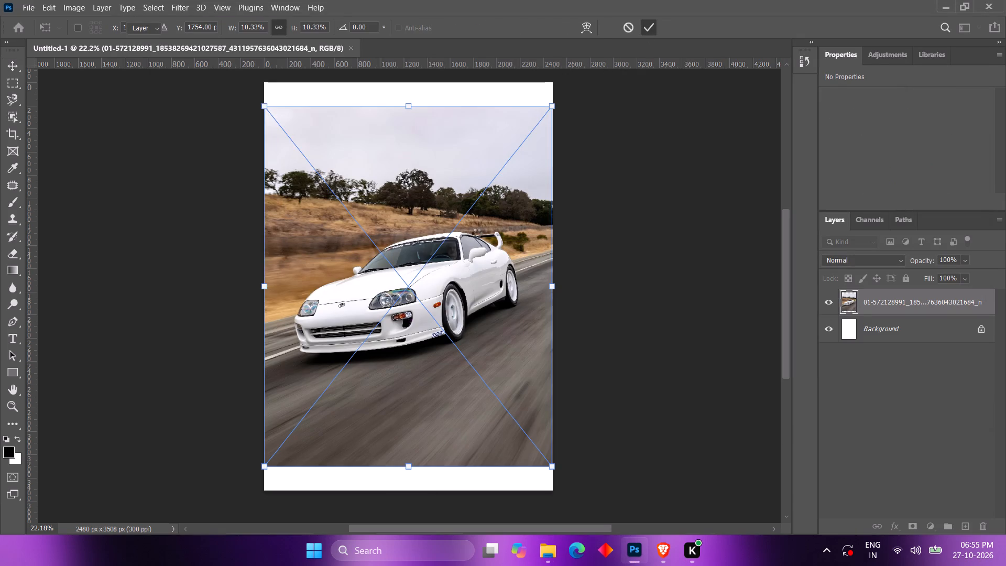
Examine the upscaled photo's detail up close around the windshield, driver's face, headlight and front wheel.
{"action": "scroll", "coordinate": [398, 269], "scroll_direction": "up", "scroll_amount": 13, "text": "alt"}
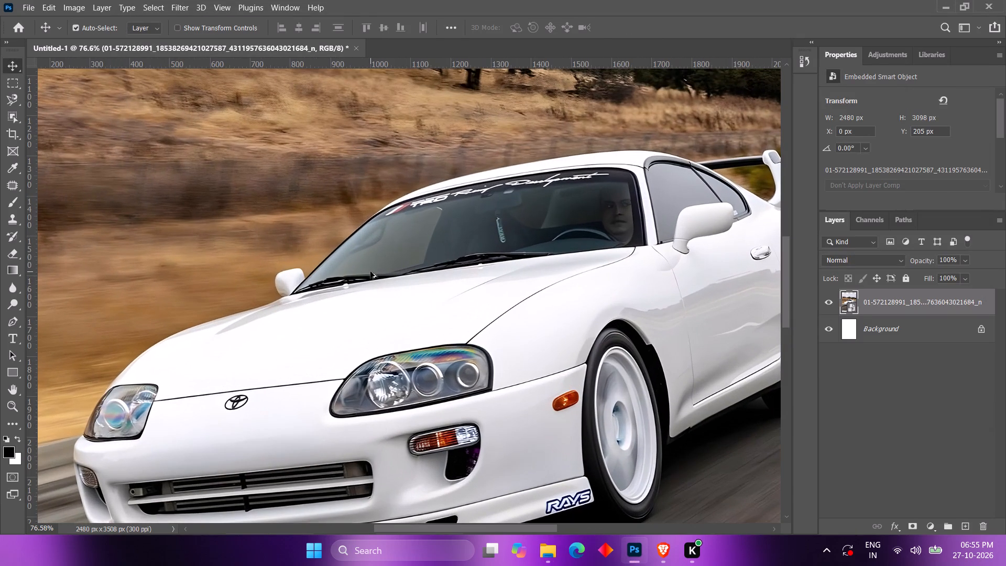
{"action": "scroll", "coordinate": [655, 197], "scroll_direction": "up", "scroll_amount": 10, "text": "alt"}
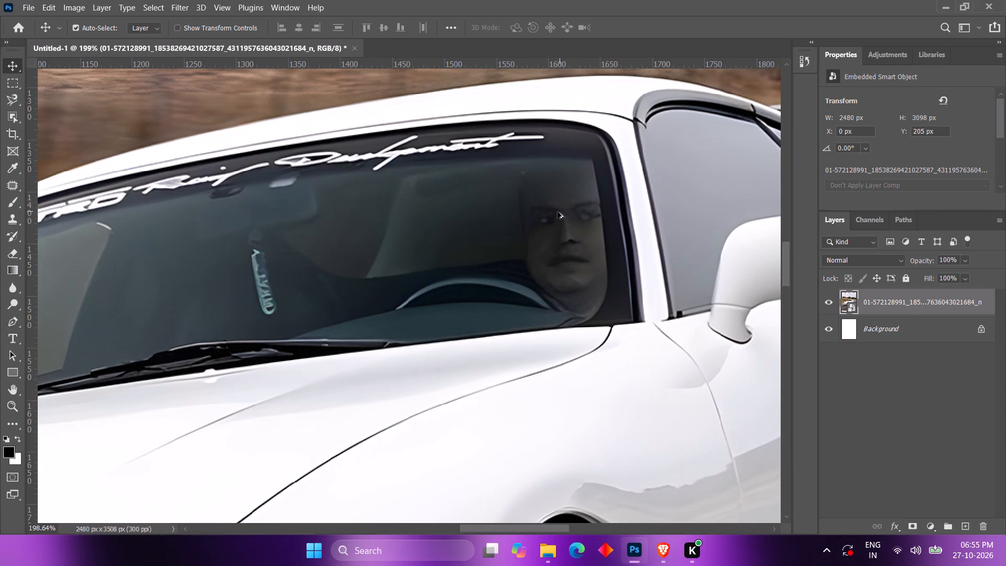
{"action": "scroll", "coordinate": [623, 231], "scroll_direction": "up", "scroll_amount": 9, "text": "alt"}
{"action": "scroll", "coordinate": [552, 231], "scroll_direction": "down", "scroll_amount": 20, "text": "alt"}
{"action": "scroll", "coordinate": [552, 231], "scroll_direction": "down", "scroll_amount": 2, "text": "alt"}
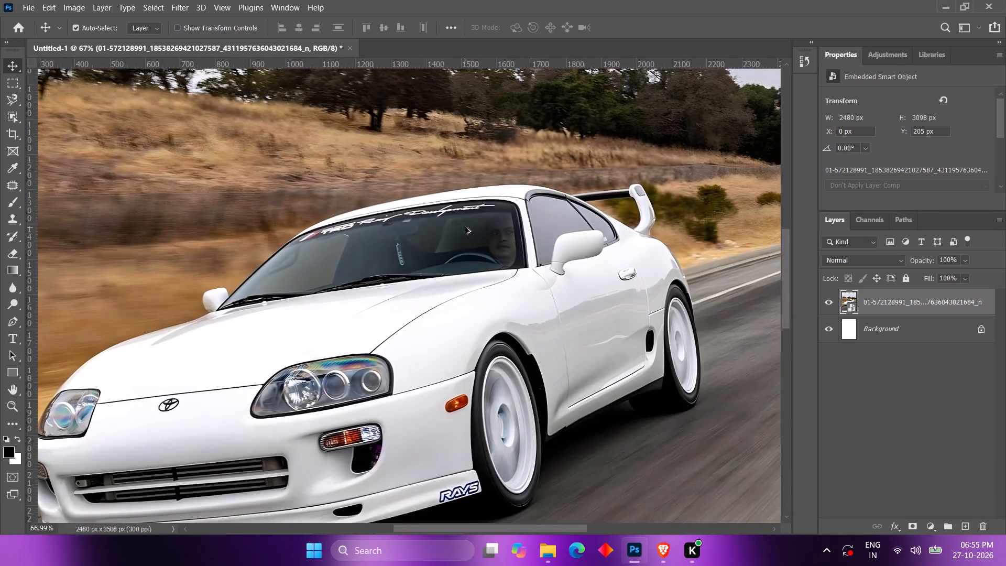
{"action": "scroll", "coordinate": [465, 227], "scroll_direction": "down", "scroll_amount": 3, "text": "alt"}
{"action": "scroll", "coordinate": [435, 432], "scroll_direction": "up", "scroll_amount": 17, "text": "alt"}
{"action": "scroll", "coordinate": [555, 324], "scroll_direction": "down", "scroll_amount": 3, "text": "alt"}
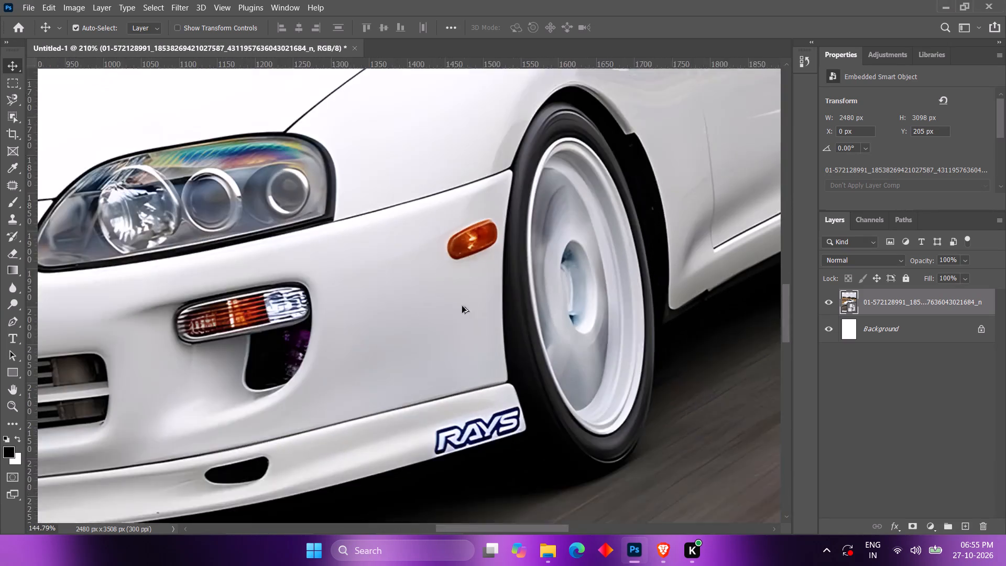
{"action": "scroll", "coordinate": [462, 306], "scroll_direction": "down", "scroll_amount": 12, "text": "alt"}
{"action": "scroll", "coordinate": [699, 337], "scroll_direction": "down", "scroll_amount": 10, "text": "alt"}
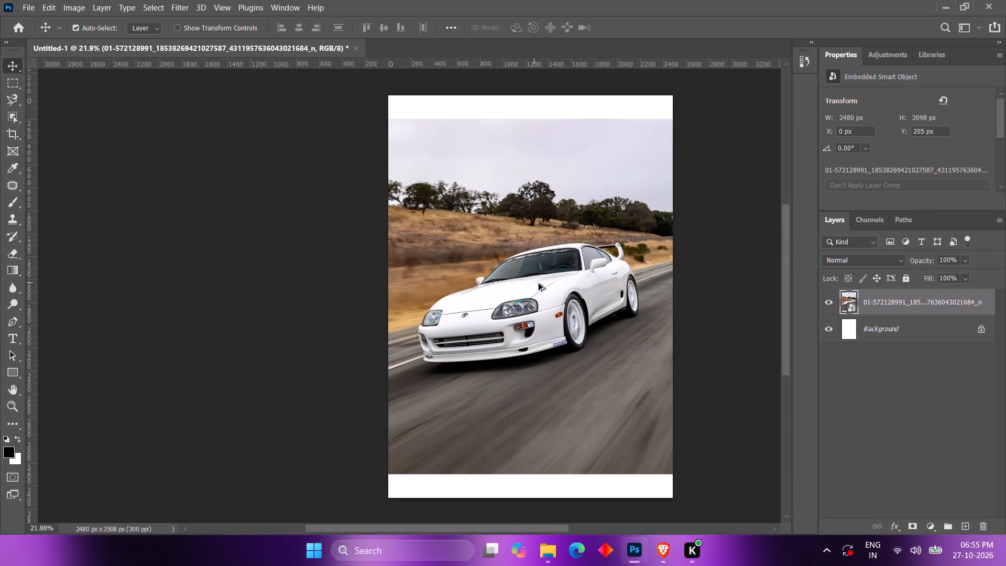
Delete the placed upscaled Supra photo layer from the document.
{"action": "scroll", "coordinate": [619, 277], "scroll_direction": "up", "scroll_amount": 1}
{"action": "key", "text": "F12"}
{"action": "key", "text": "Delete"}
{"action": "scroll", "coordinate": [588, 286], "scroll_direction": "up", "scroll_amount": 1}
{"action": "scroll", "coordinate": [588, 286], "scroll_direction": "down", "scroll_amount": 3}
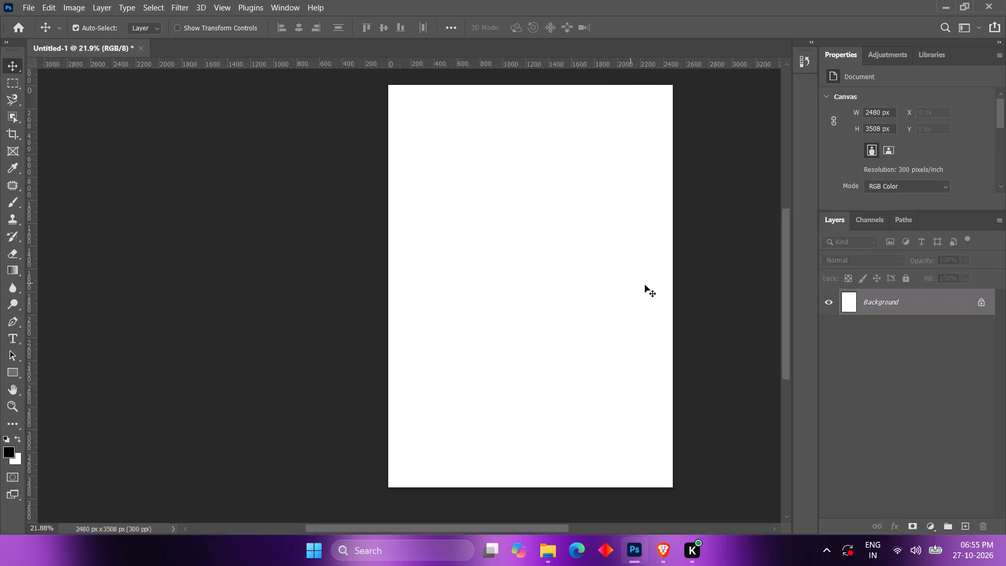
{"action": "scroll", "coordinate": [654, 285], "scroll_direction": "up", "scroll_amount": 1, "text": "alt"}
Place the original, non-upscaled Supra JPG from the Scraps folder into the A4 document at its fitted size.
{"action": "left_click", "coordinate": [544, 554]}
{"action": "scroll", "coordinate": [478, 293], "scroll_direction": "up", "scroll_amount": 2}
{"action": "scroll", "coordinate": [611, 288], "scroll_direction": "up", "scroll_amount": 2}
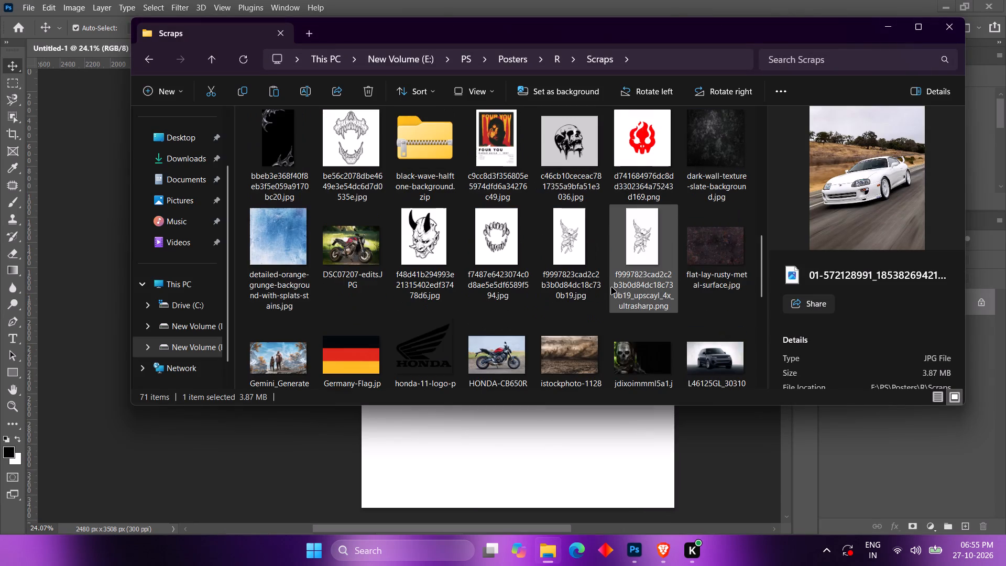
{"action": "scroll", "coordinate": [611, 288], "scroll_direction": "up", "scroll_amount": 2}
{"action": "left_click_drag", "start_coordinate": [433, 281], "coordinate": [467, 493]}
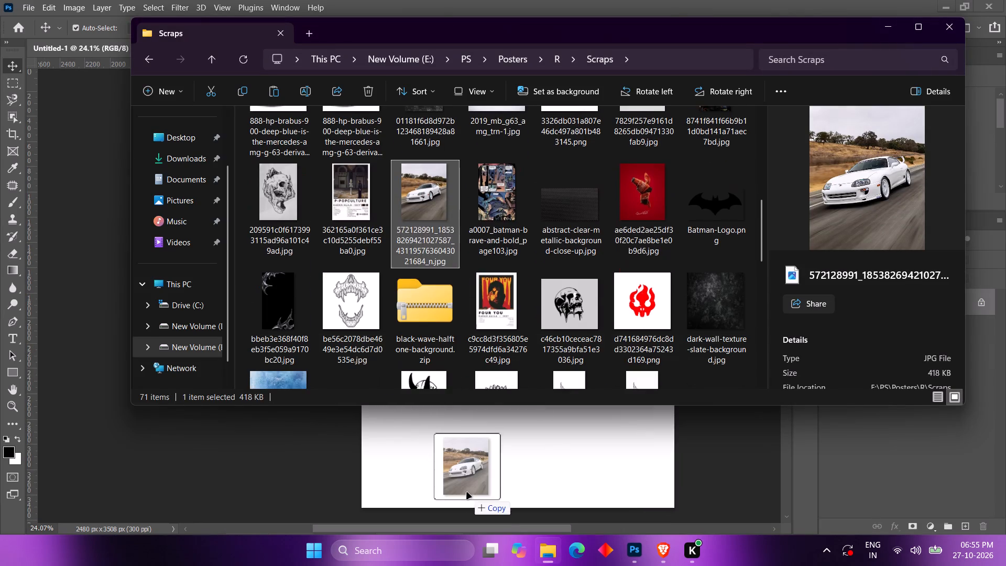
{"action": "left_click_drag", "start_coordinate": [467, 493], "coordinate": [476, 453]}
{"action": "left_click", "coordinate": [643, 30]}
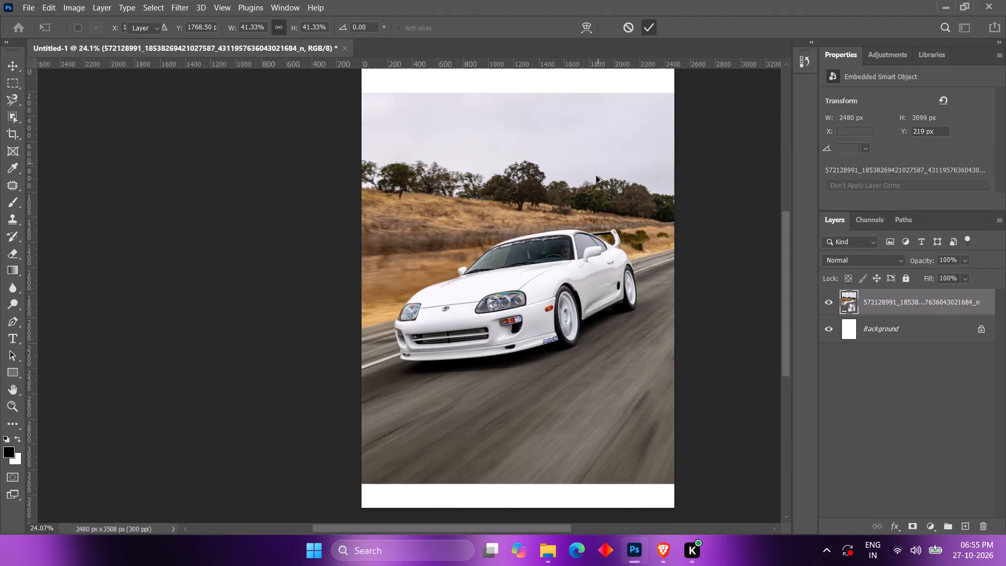
Examine the original Supra photo's detail up close around the windshield and driver's side.
{"action": "scroll", "coordinate": [589, 188], "scroll_direction": "up", "scroll_amount": 17, "text": "alt"}
{"action": "scroll", "coordinate": [555, 265], "scroll_direction": "up", "scroll_amount": 4}
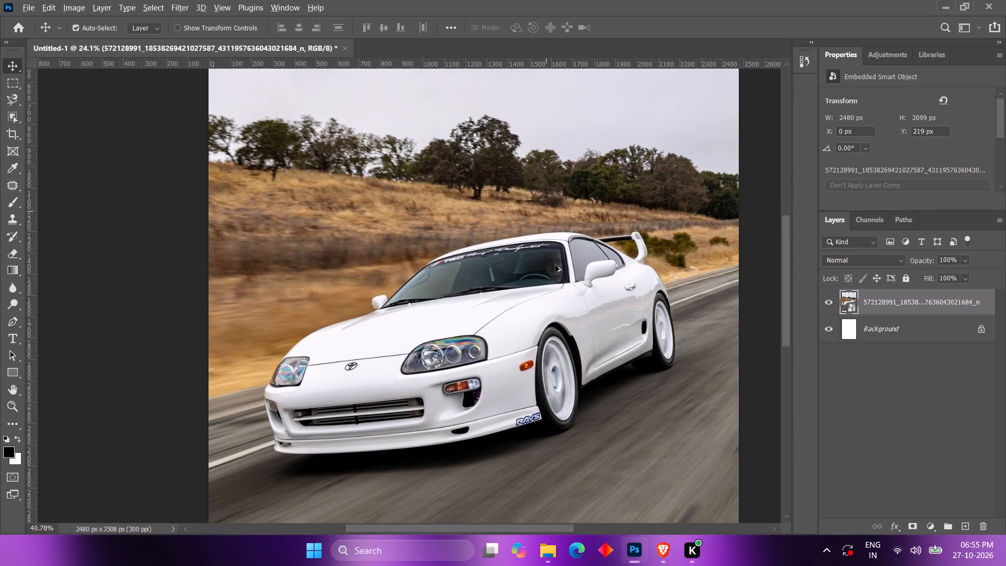
{"action": "scroll", "coordinate": [555, 265], "scroll_direction": "down", "scroll_amount": 4}
{"action": "scroll", "coordinate": [555, 265], "scroll_direction": "up", "scroll_amount": 4}
{"action": "scroll", "coordinate": [555, 266], "scroll_direction": "down", "scroll_amount": 4}
{"action": "scroll", "coordinate": [555, 268], "scroll_direction": "up", "scroll_amount": 2}
{"action": "scroll", "coordinate": [555, 268], "scroll_direction": "down", "scroll_amount": 2}
{"action": "scroll", "coordinate": [555, 268], "scroll_direction": "up", "scroll_amount": 3}
{"action": "scroll", "coordinate": [556, 267], "scroll_direction": "up", "scroll_amount": 2, "text": "alt"}
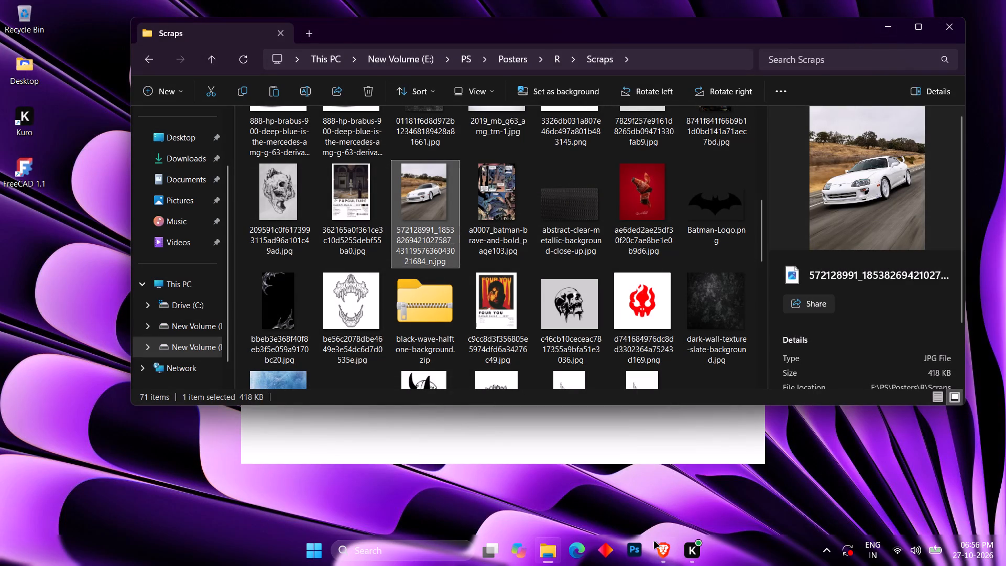
Switch to the Brave browser, search the web for "phtopea" and open the Photopea online editor.
{"action": "left_click", "coordinate": [659, 547]}
{"action": "left_click", "coordinate": [881, 117]}
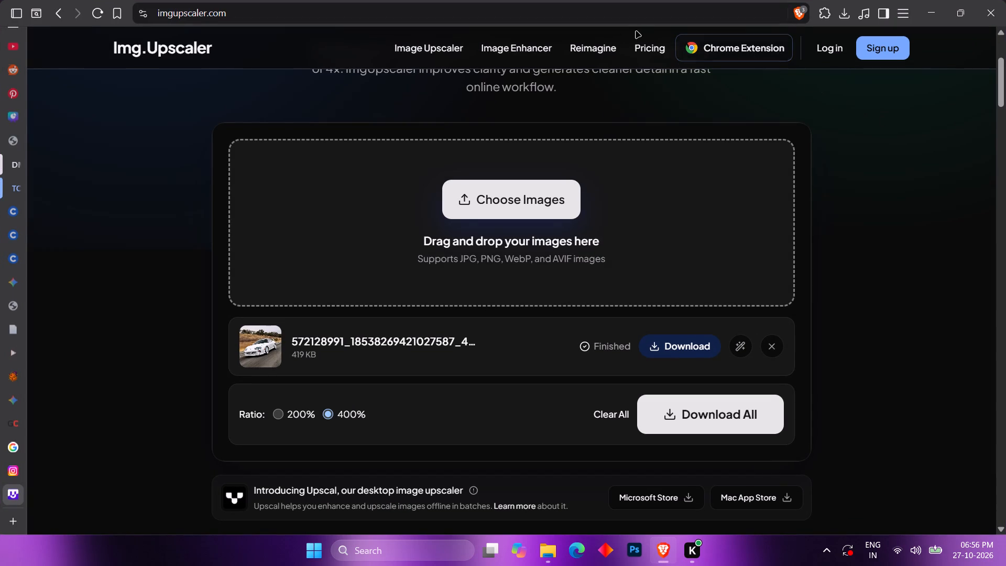
{"action": "left_click", "coordinate": [617, 13]}
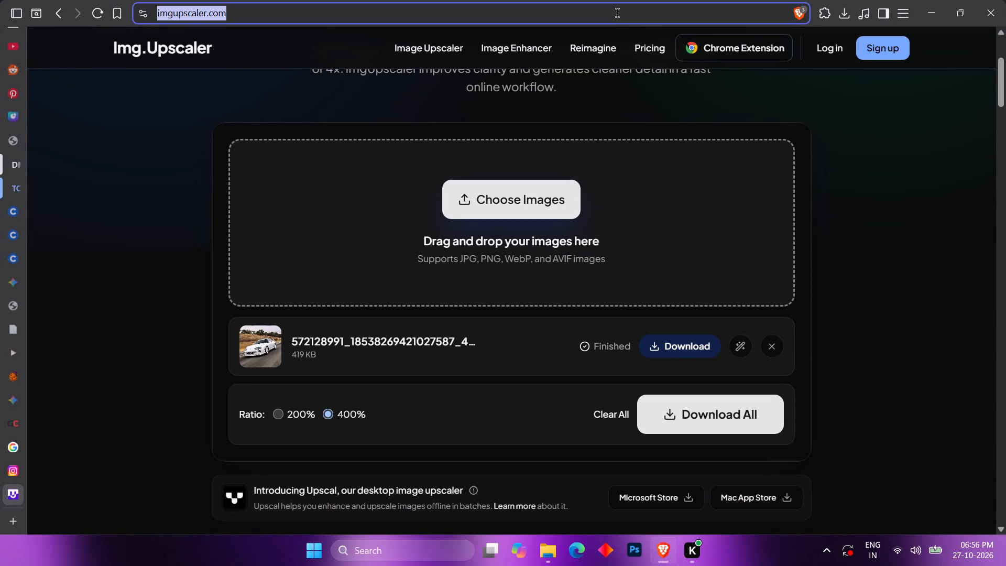
{"action": "type", "text": "phtopea"}
{"action": "key", "text": "Return"}
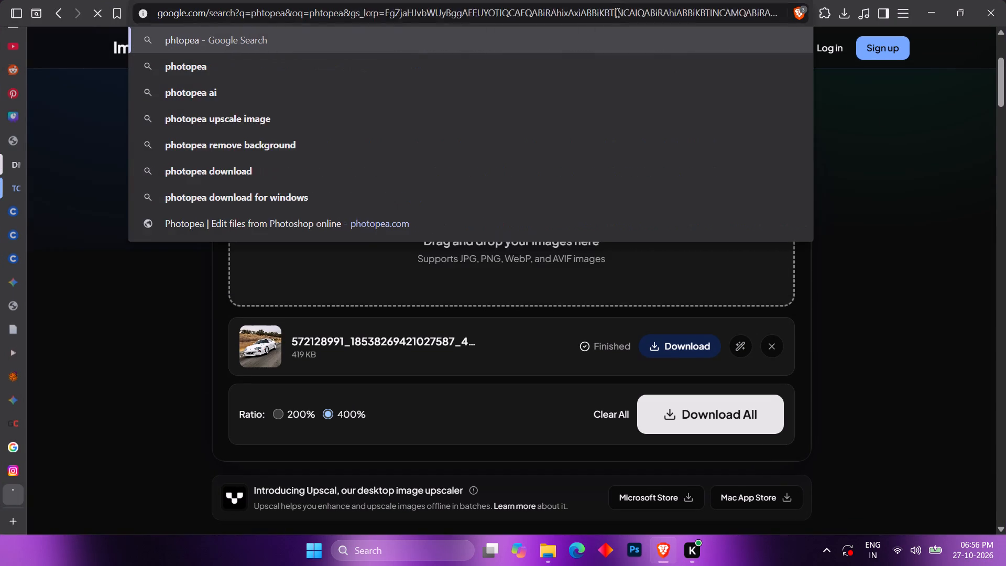
{"action": "left_click", "coordinate": [205, 203]}
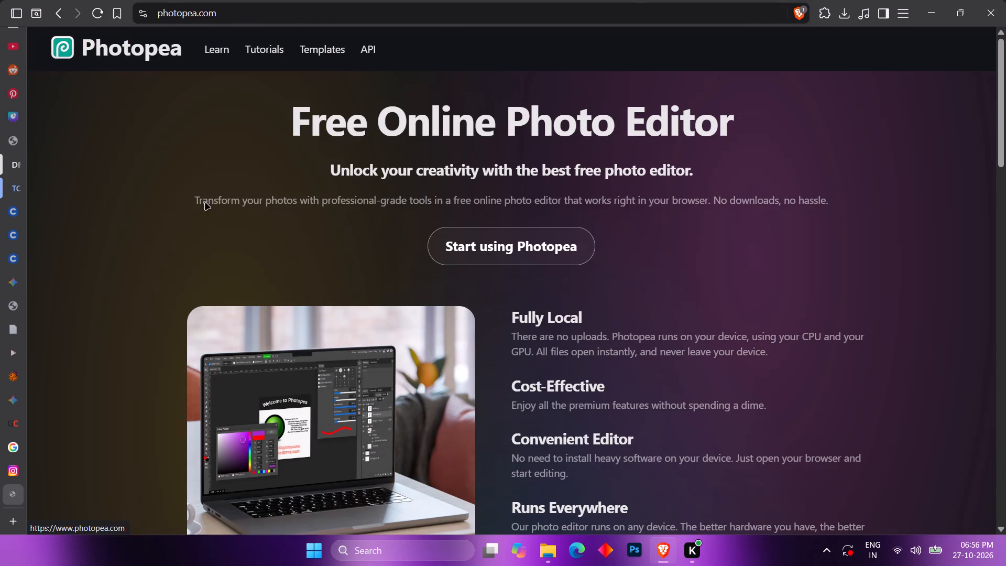
{"action": "left_click", "coordinate": [503, 244]}
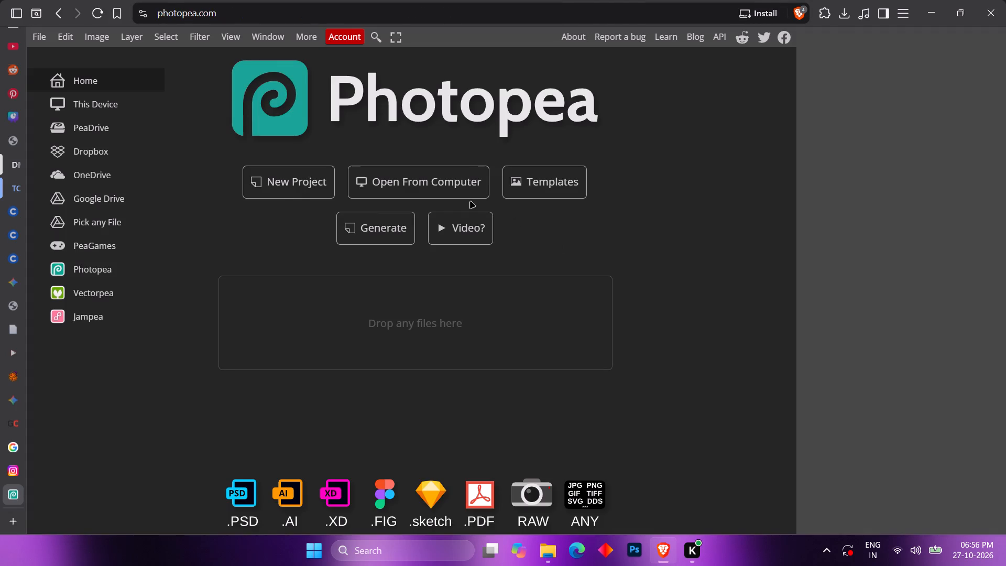
Create a new Photopea project from the A4 print preset, 21 x 29.7 cm at 300 DPI, RGB with a white background.
{"action": "left_click", "coordinate": [285, 181]}
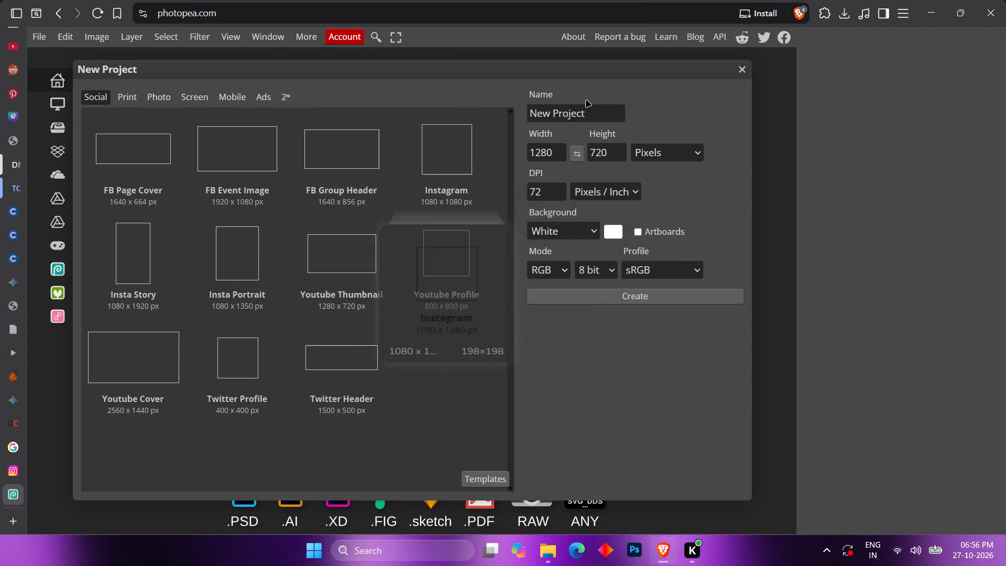
{"action": "left_click", "coordinate": [169, 99]}
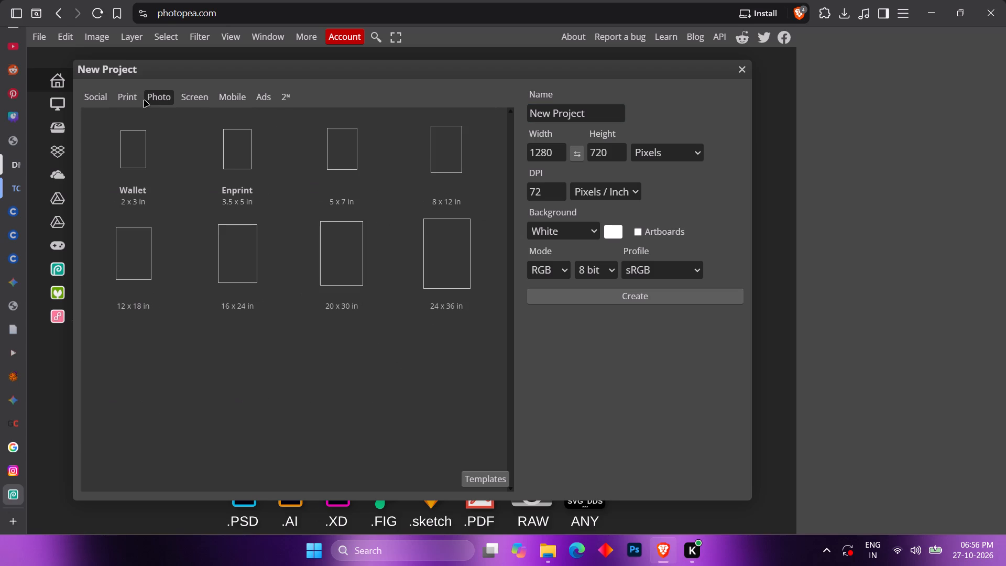
{"action": "left_click", "coordinate": [130, 101]}
{"action": "left_click", "coordinate": [238, 141]}
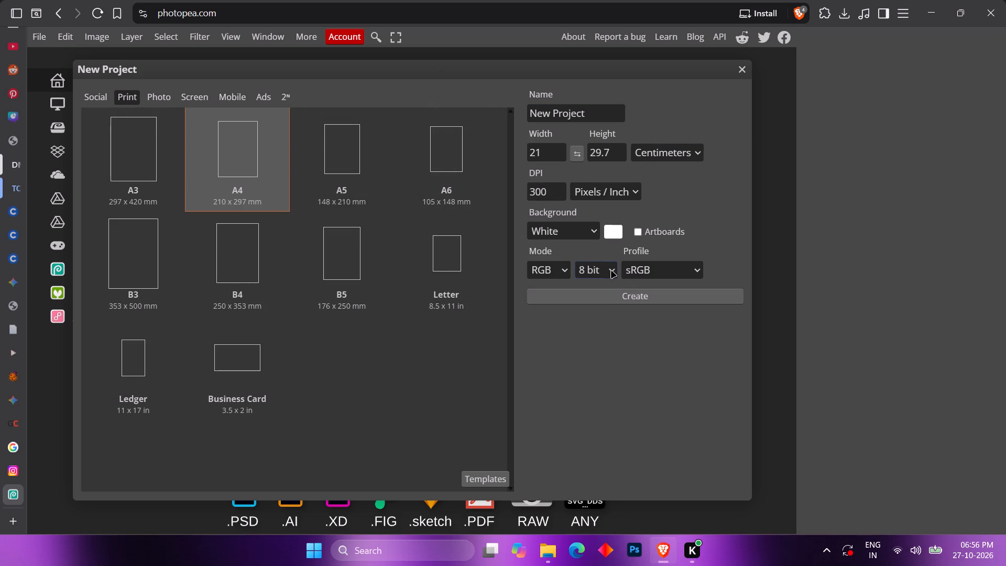
{"action": "left_click", "coordinate": [618, 300]}
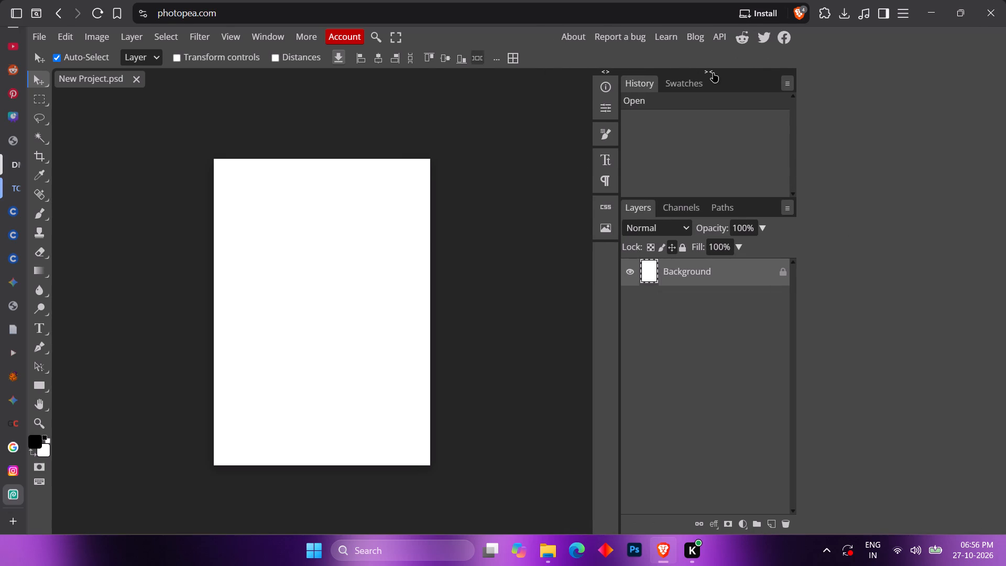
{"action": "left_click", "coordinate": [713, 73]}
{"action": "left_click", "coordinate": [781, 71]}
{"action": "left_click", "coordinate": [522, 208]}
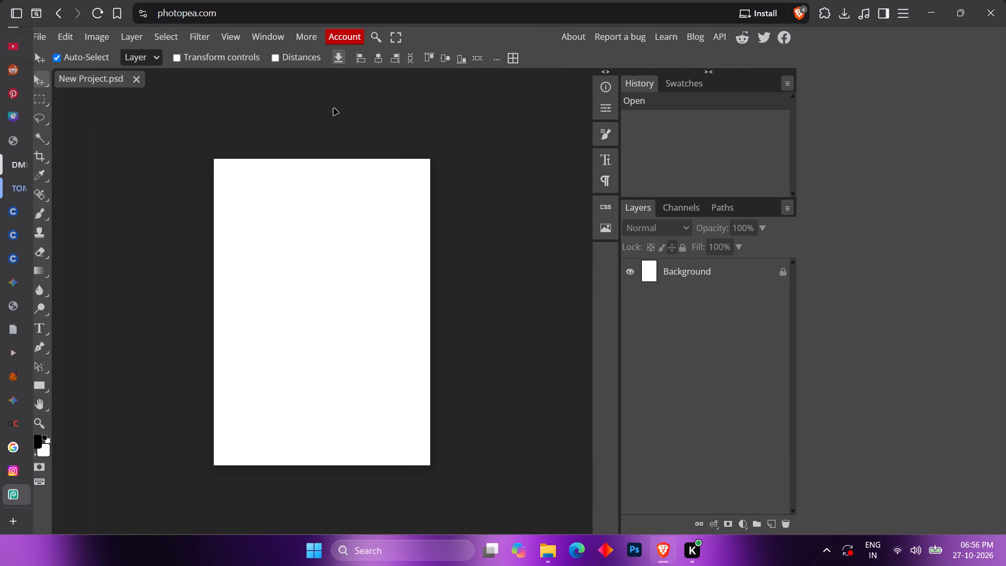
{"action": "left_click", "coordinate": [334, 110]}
Place the original Supra JPG from the Scraps folder into the A4 Photopea project.
{"action": "left_click", "coordinate": [551, 551]}
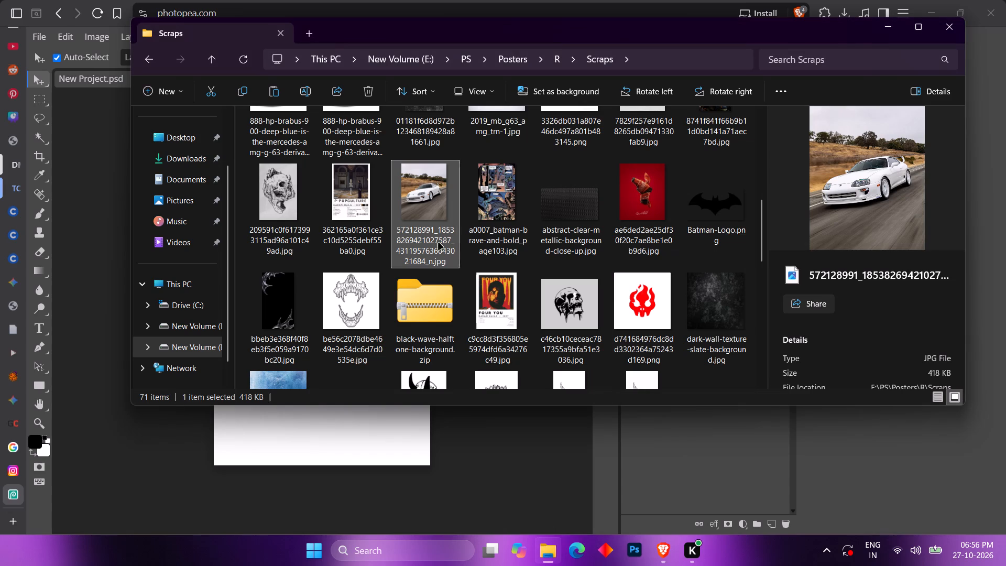
{"action": "left_click_drag", "start_coordinate": [427, 223], "coordinate": [355, 461]}
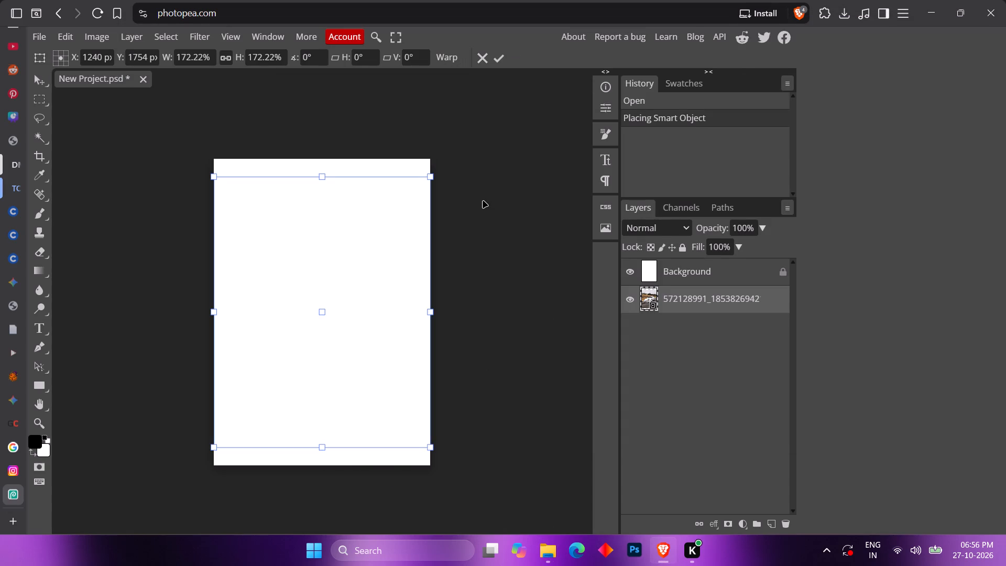
Move the Supra photo layer above the white Background layer.
{"action": "left_click_drag", "start_coordinate": [724, 298], "coordinate": [731, 265]}
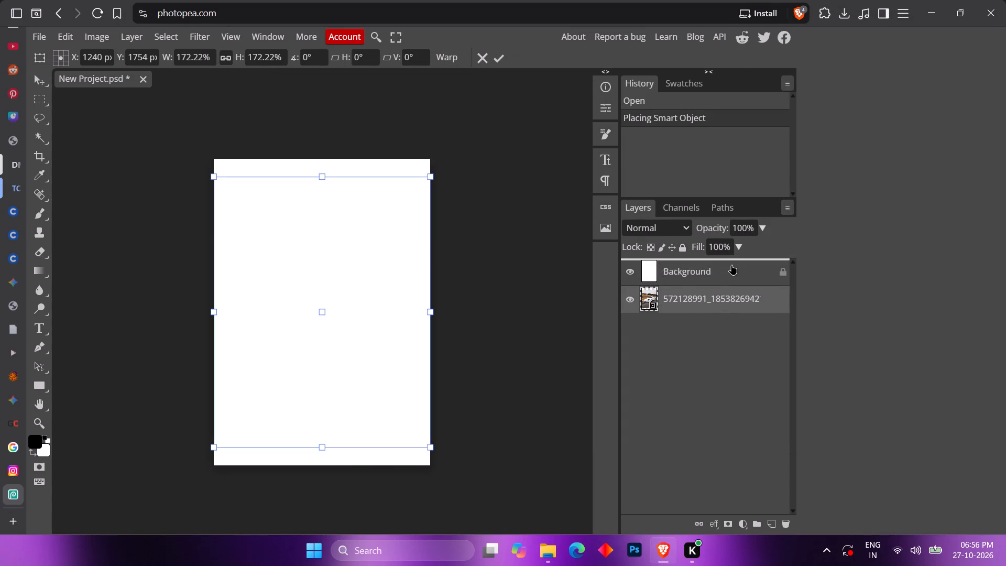
Examine the placed Supra photo up close around the windshield and as a whole.
{"action": "scroll", "coordinate": [291, 296], "scroll_direction": "up", "scroll_amount": 11, "text": "alt"}
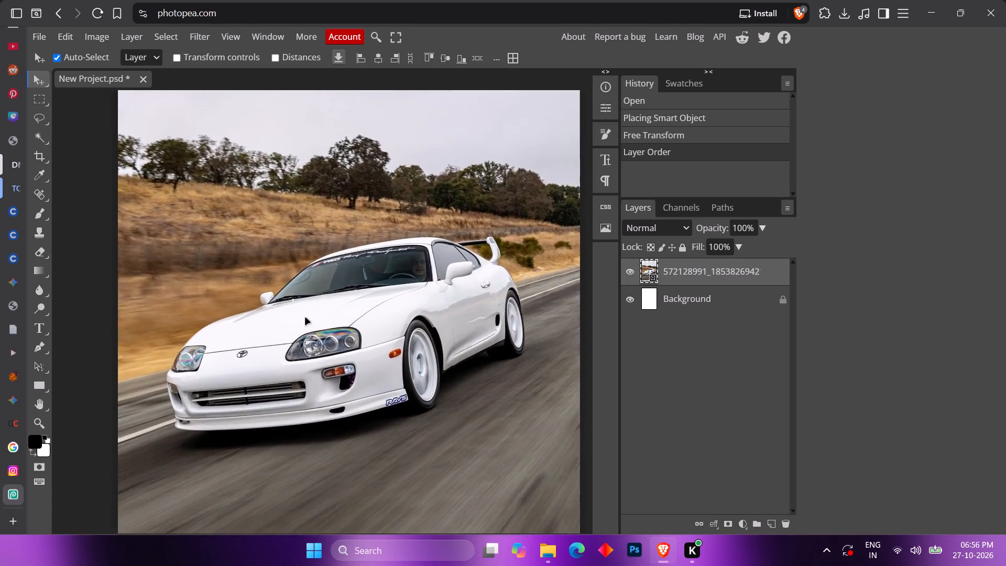
{"action": "scroll", "coordinate": [305, 318], "scroll_direction": "up", "scroll_amount": 6, "text": "alt"}
{"action": "scroll", "coordinate": [490, 222], "scroll_direction": "up", "scroll_amount": 14, "text": "alt"}
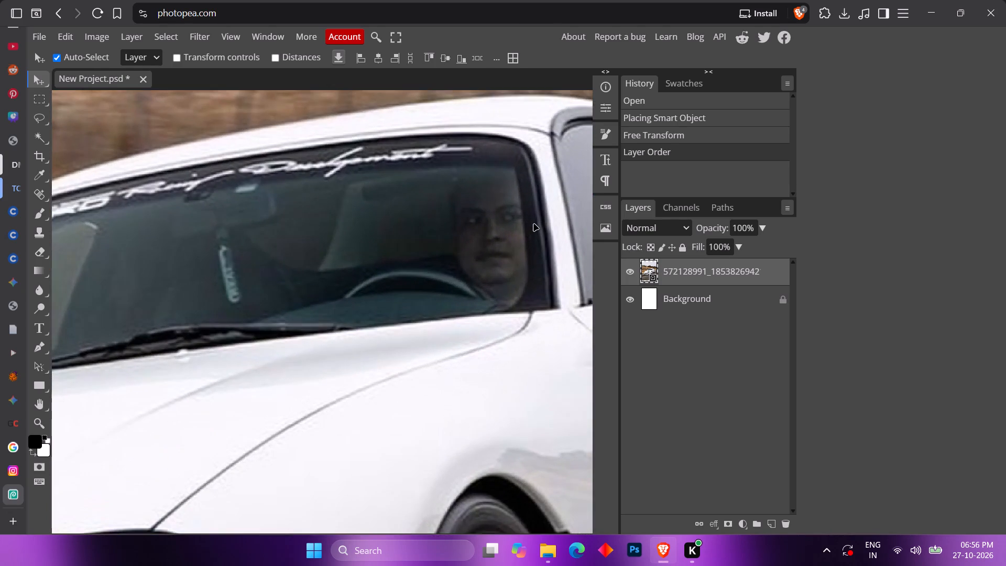
{"action": "scroll", "coordinate": [359, 244], "scroll_direction": "down", "scroll_amount": 14, "text": "alt"}
{"action": "scroll", "coordinate": [379, 248], "scroll_direction": "down", "scroll_amount": 9, "text": "alt"}
{"action": "scroll", "coordinate": [238, 200], "scroll_direction": "up", "scroll_amount": 2, "text": "alt"}
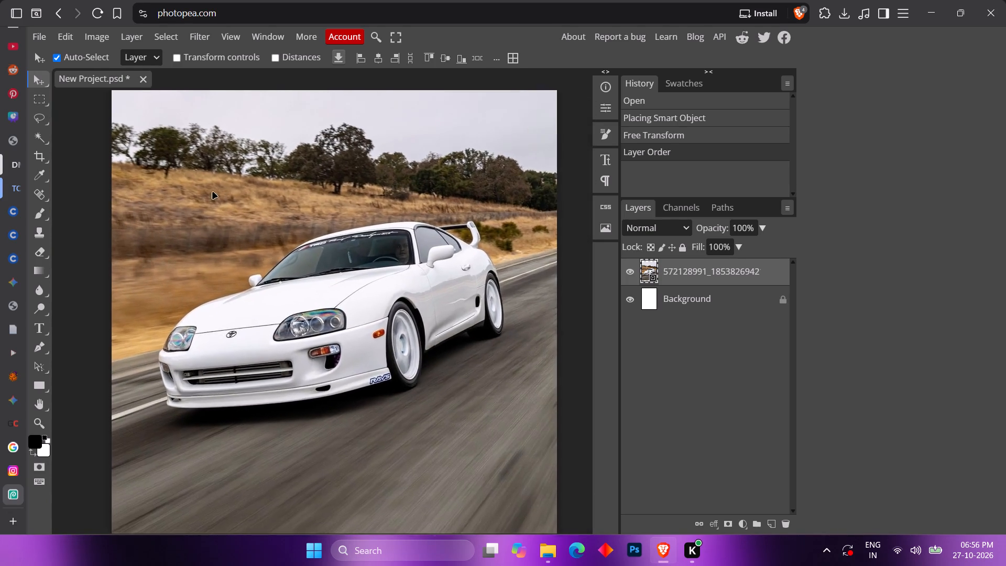
{"action": "scroll", "coordinate": [213, 192], "scroll_direction": "up", "scroll_amount": 3, "text": "alt"}
{"action": "scroll", "coordinate": [390, 203], "scroll_direction": "down", "scroll_amount": 1, "text": "alt"}
{"action": "scroll", "coordinate": [588, 200], "scroll_direction": "up", "scroll_amount": 1, "text": "alt"}
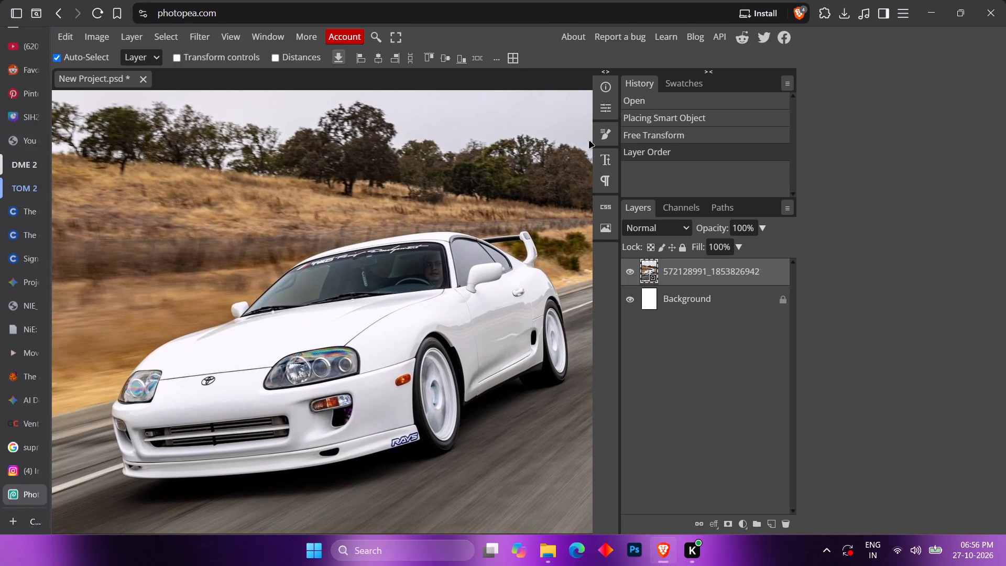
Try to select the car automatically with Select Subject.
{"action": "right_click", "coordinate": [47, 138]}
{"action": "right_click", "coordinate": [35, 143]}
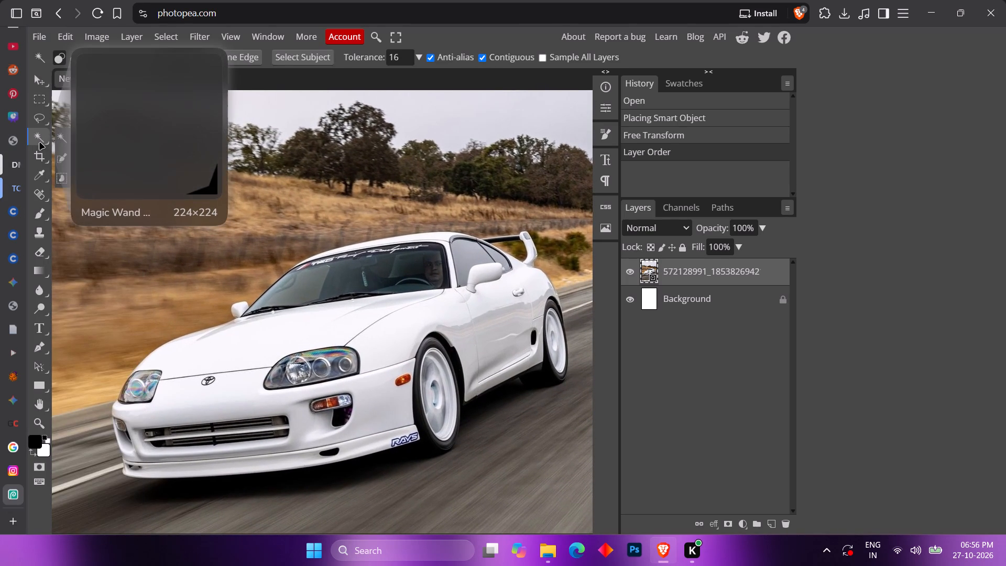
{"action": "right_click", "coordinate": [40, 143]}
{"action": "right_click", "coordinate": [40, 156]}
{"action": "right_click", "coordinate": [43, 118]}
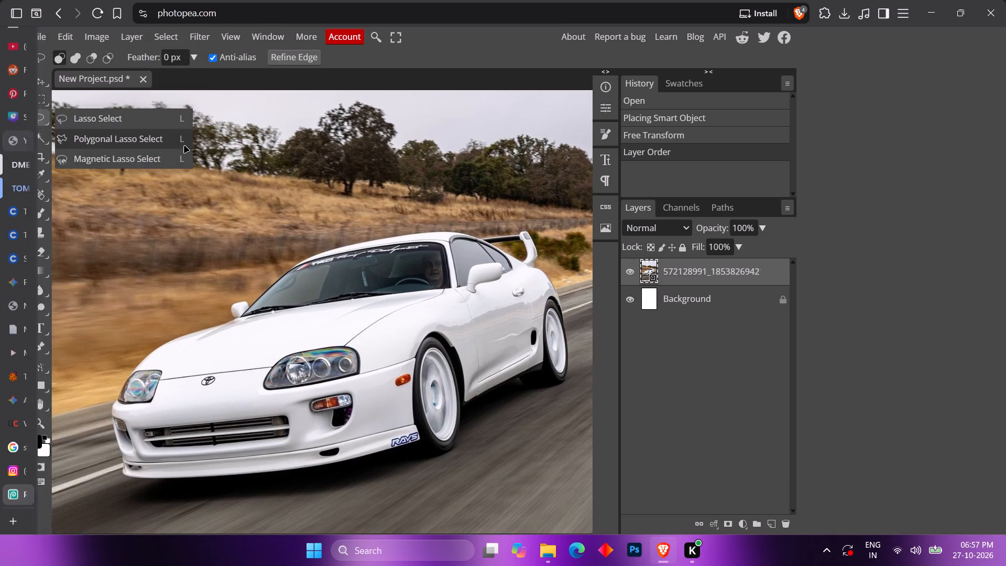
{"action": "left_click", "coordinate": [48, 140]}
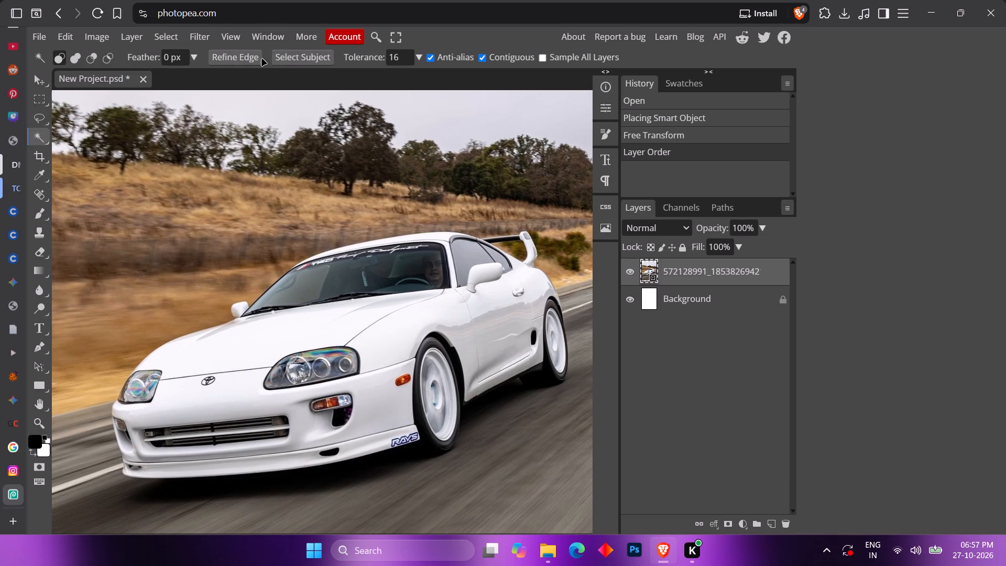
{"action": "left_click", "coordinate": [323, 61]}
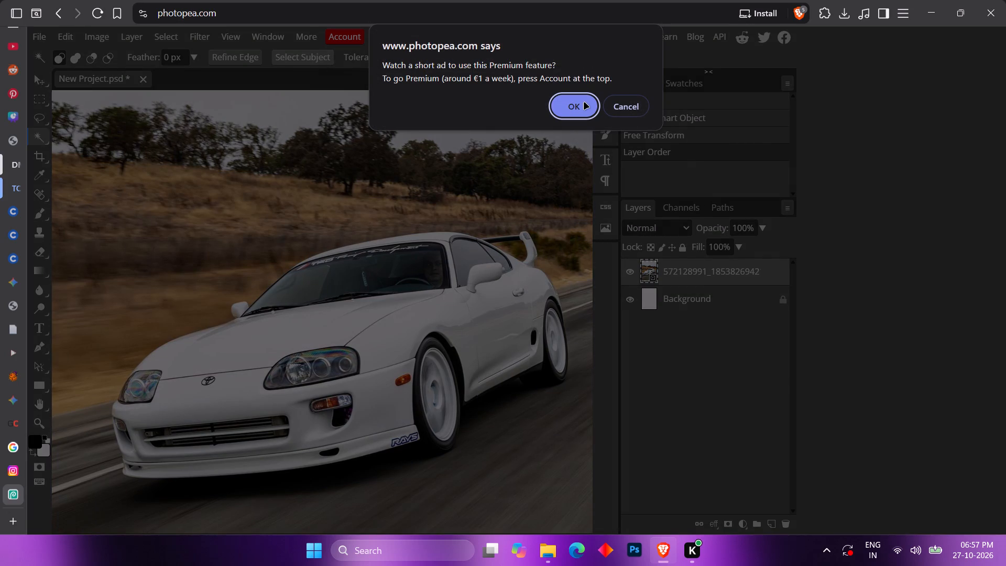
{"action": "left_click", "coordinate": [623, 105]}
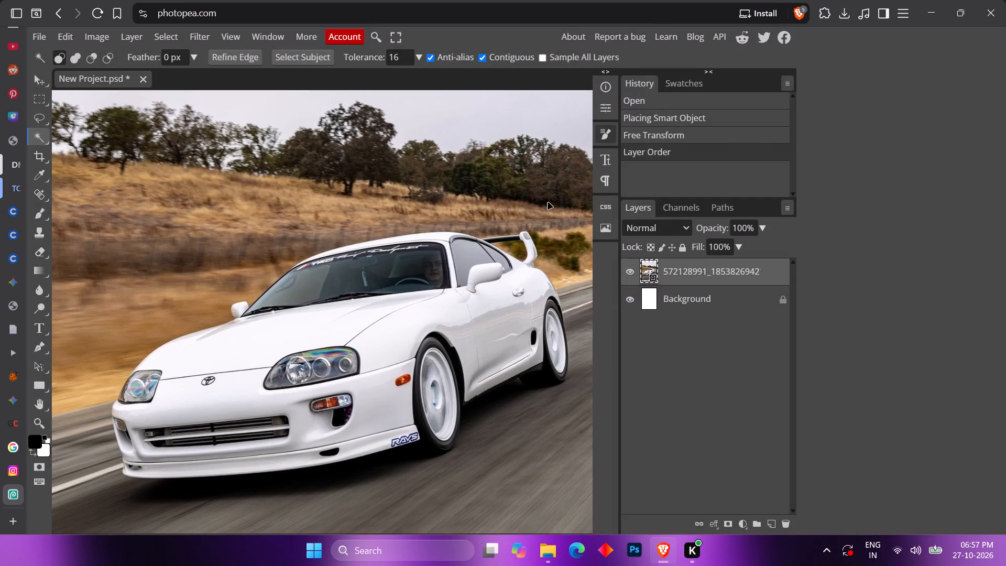
Select the white Supra on the photo layer with the Quick Selection tool at brush size 15.
{"action": "right_click", "coordinate": [47, 135]}
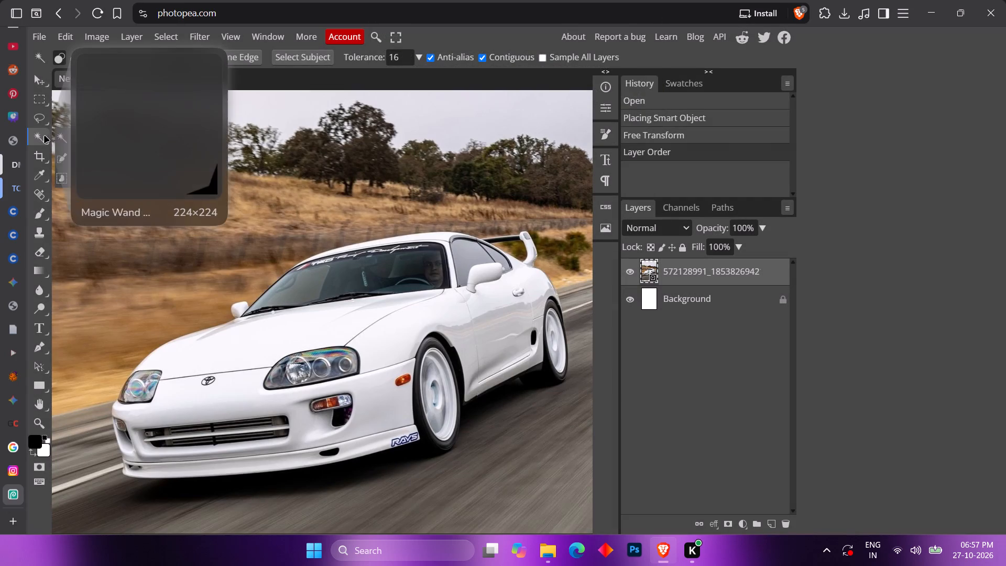
{"action": "left_click", "coordinate": [121, 166]}
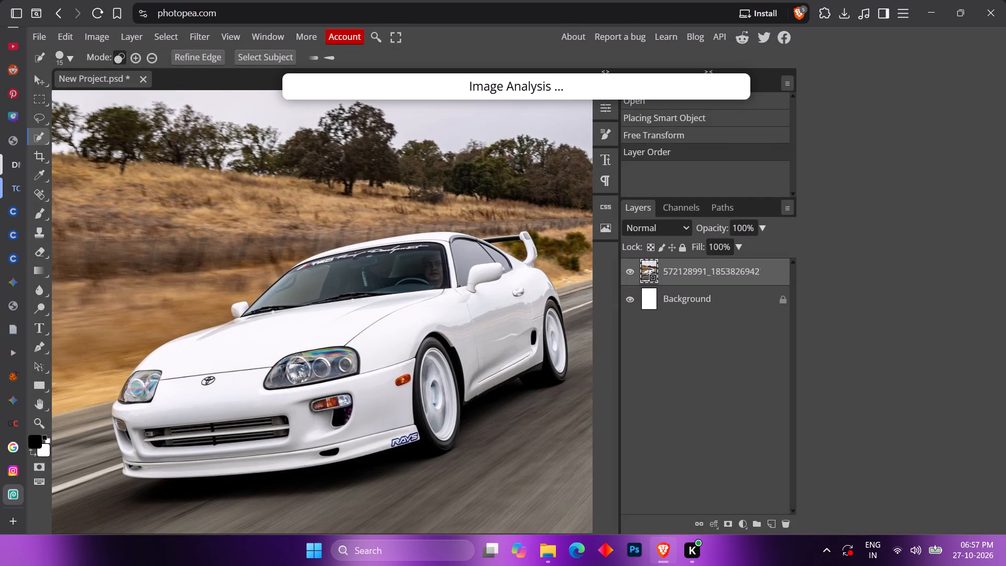
{"action": "left_click", "coordinate": [383, 339]}
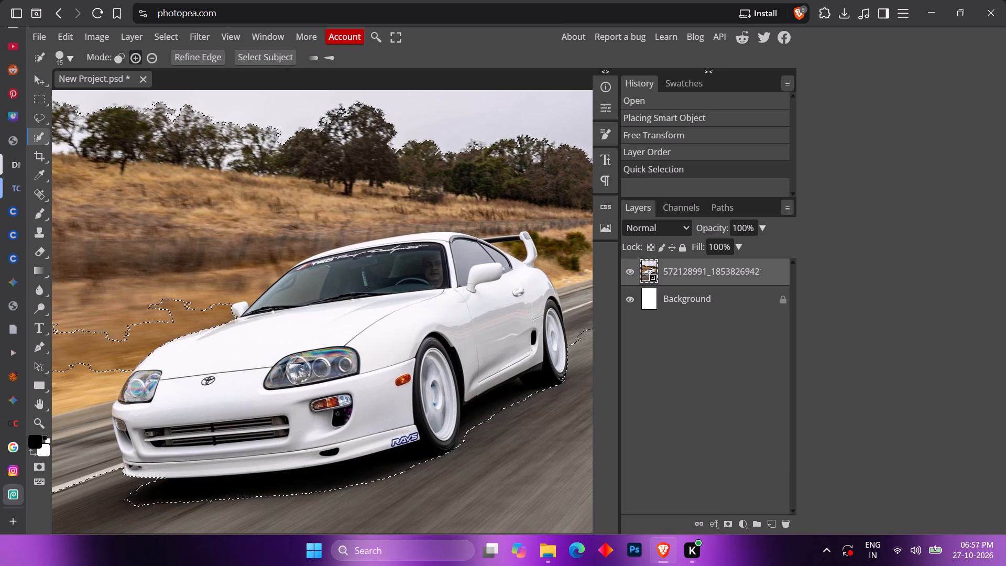
Subtract the roadside grass, road surface and shadows around the bumper and wheels from the car's quick selection.
{"action": "left_click", "coordinate": [208, 486], "text": "alt"}
{"action": "left_click", "coordinate": [114, 361], "text": "alt"}
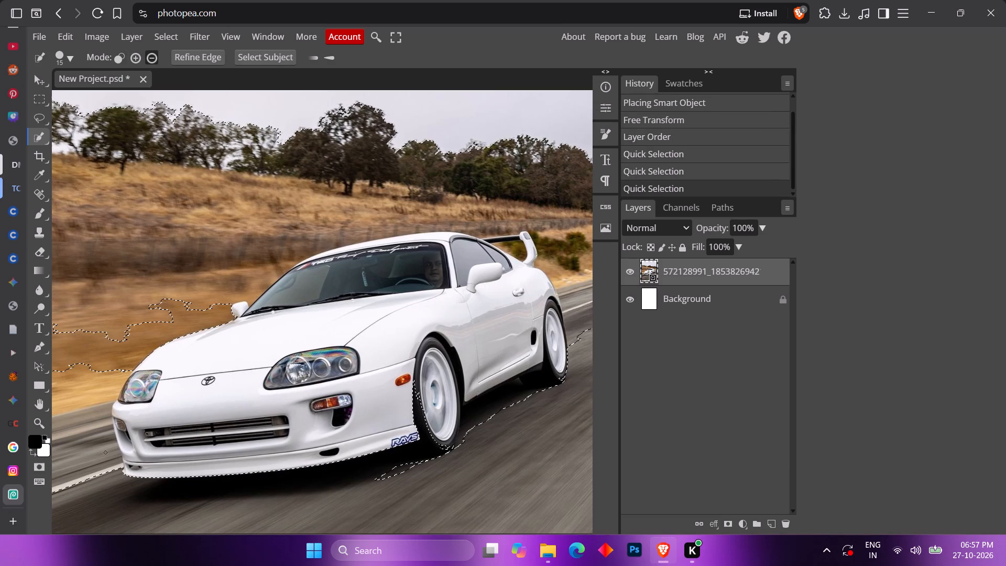
{"action": "left_click", "coordinate": [104, 472], "text": "alt"}
{"action": "scroll", "coordinate": [170, 379], "scroll_direction": "down", "scroll_amount": 3, "text": "alt"}
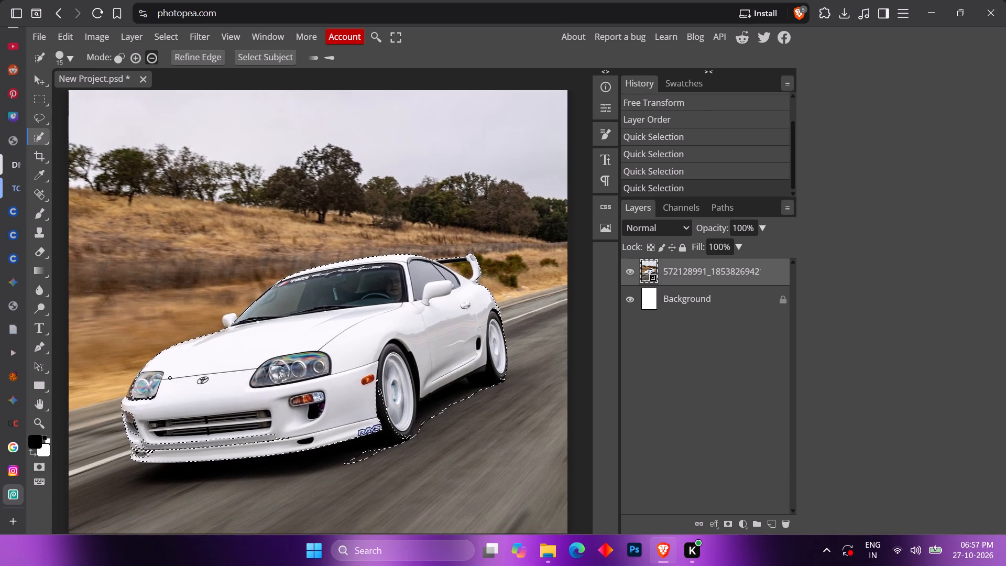
{"action": "left_click", "coordinate": [421, 400], "text": "alt"}
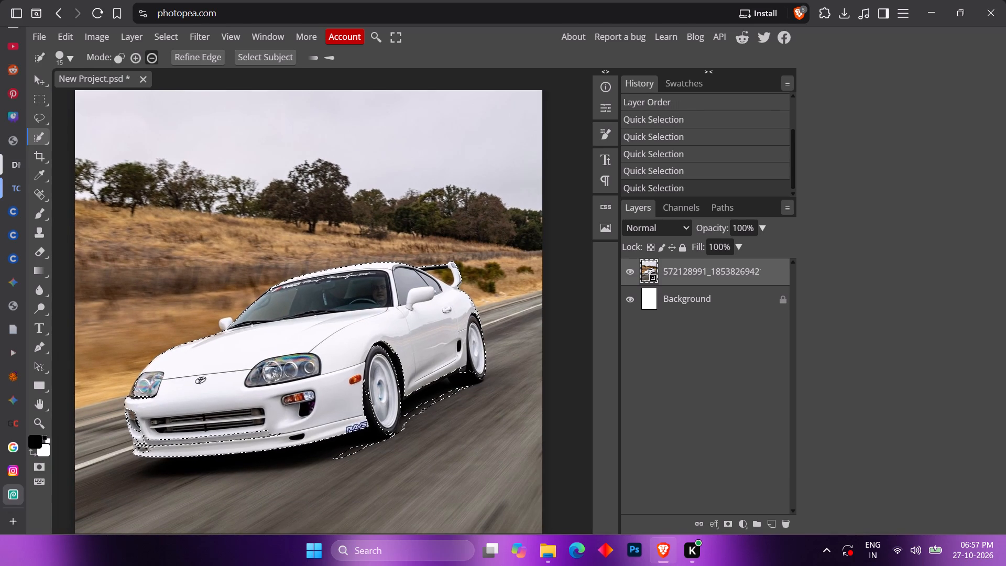
{"action": "left_click", "coordinate": [414, 415], "text": "alt"}
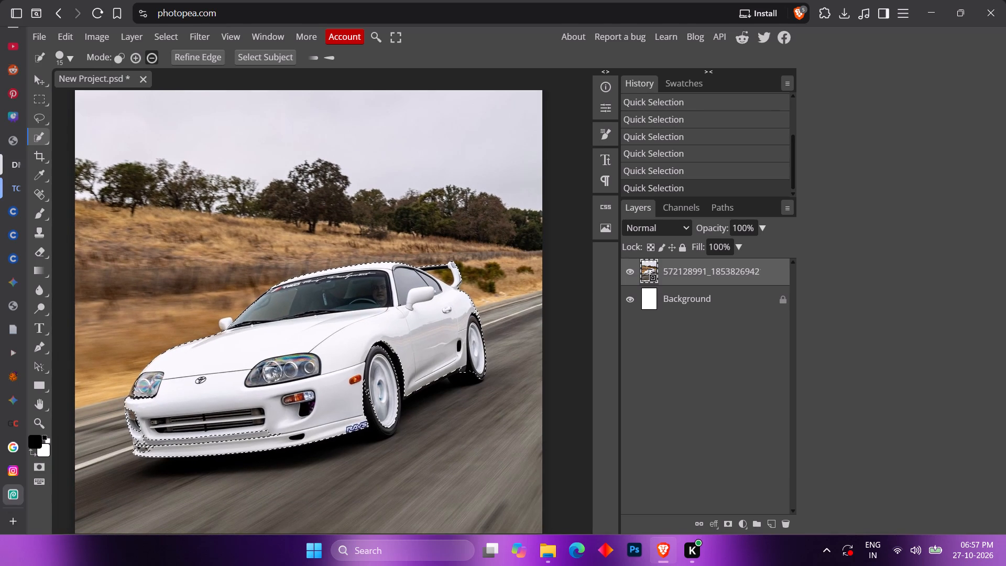
{"action": "scroll", "coordinate": [384, 281], "scroll_direction": "down", "scroll_amount": 1}
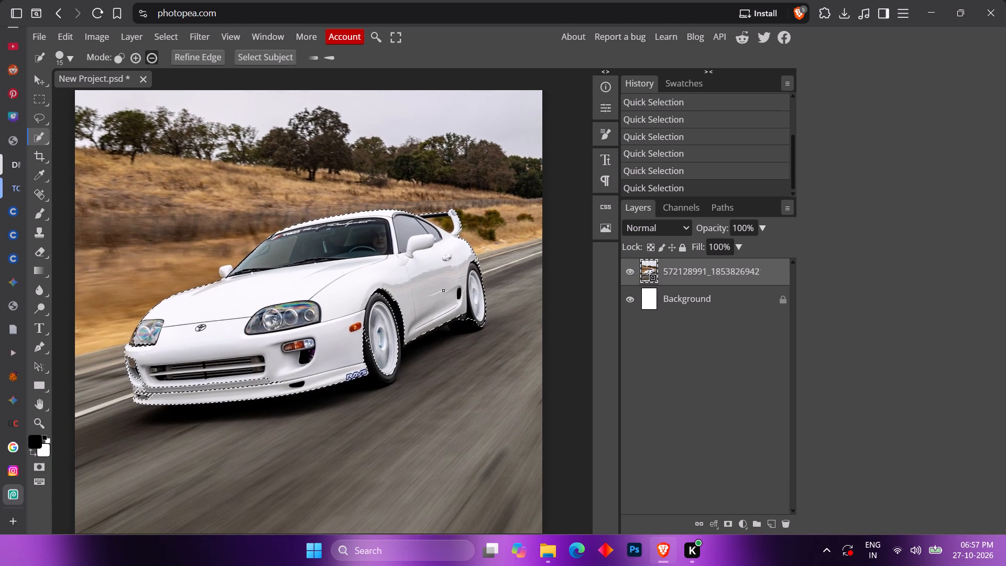
Subtract the background gap beneath the rear spoiler from the car's quick selection.
{"action": "scroll", "coordinate": [407, 306], "scroll_direction": "up", "scroll_amount": 10, "text": "alt"}
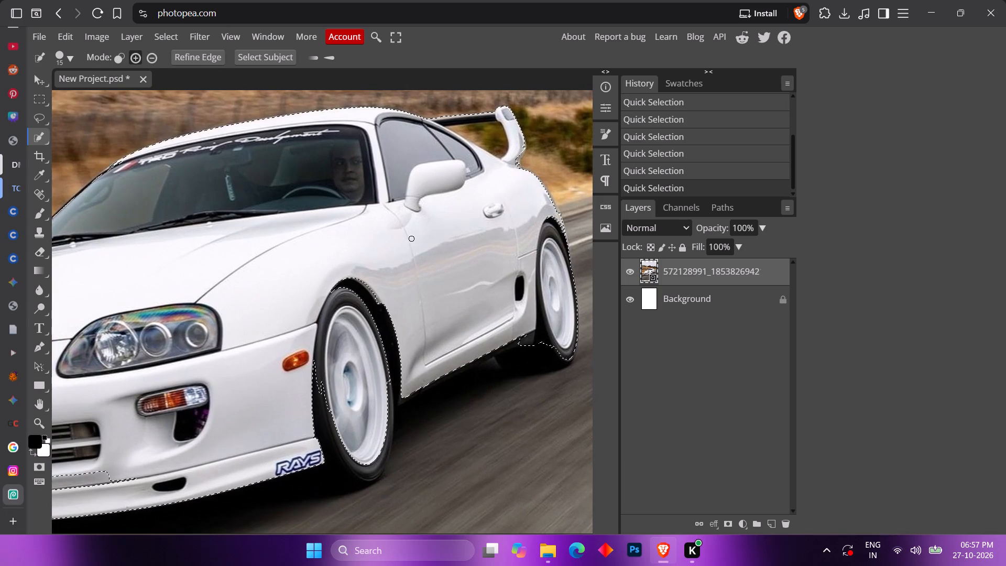
{"action": "scroll", "coordinate": [466, 262], "scroll_direction": "up", "scroll_amount": 4}
{"action": "left_click", "coordinate": [488, 352], "text": "alt"}
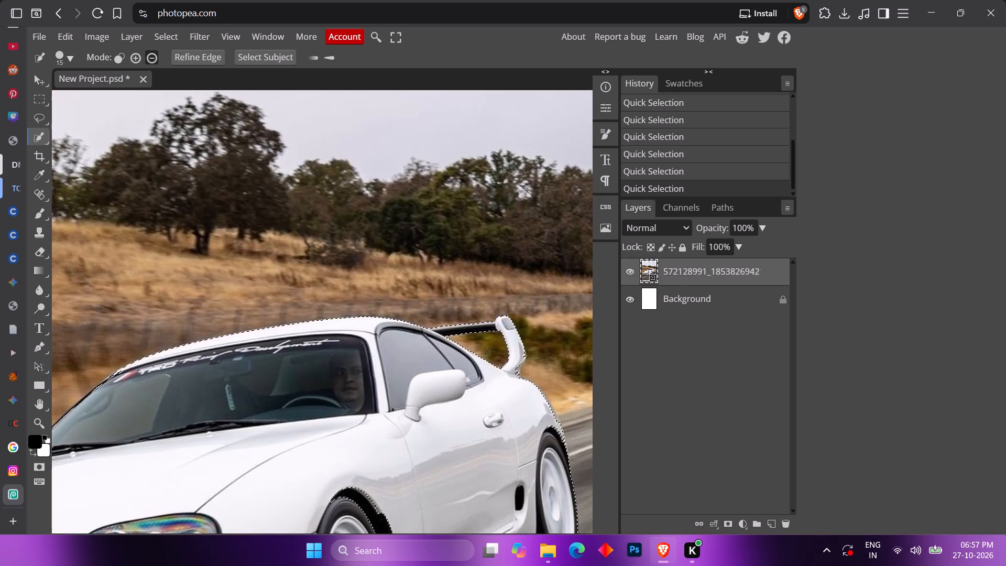
Add the missing far side of the front bumper and the strip below the grille to the selection with Magnetic Lasso.
{"action": "scroll", "coordinate": [474, 305], "scroll_direction": "down", "scroll_amount": 5, "text": "alt"}
{"action": "scroll", "coordinate": [481, 304], "scroll_direction": "up", "scroll_amount": 1, "text": "alt"}
{"action": "scroll", "coordinate": [453, 332], "scroll_direction": "down", "scroll_amount": 7, "text": "alt"}
{"action": "scroll", "coordinate": [278, 472], "scroll_direction": "up", "scroll_amount": 3, "text": "alt"}
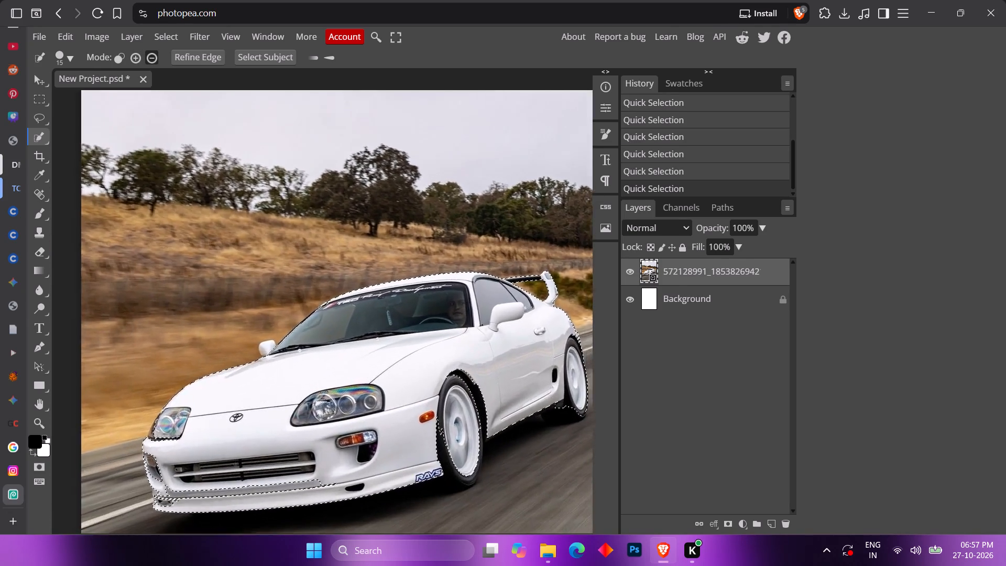
{"action": "scroll", "coordinate": [232, 464], "scroll_direction": "up", "scroll_amount": 9, "text": "alt"}
{"action": "scroll", "coordinate": [211, 397], "scroll_direction": "down", "scroll_amount": 4}
{"action": "scroll", "coordinate": [216, 395], "scroll_direction": "up", "scroll_amount": 2}
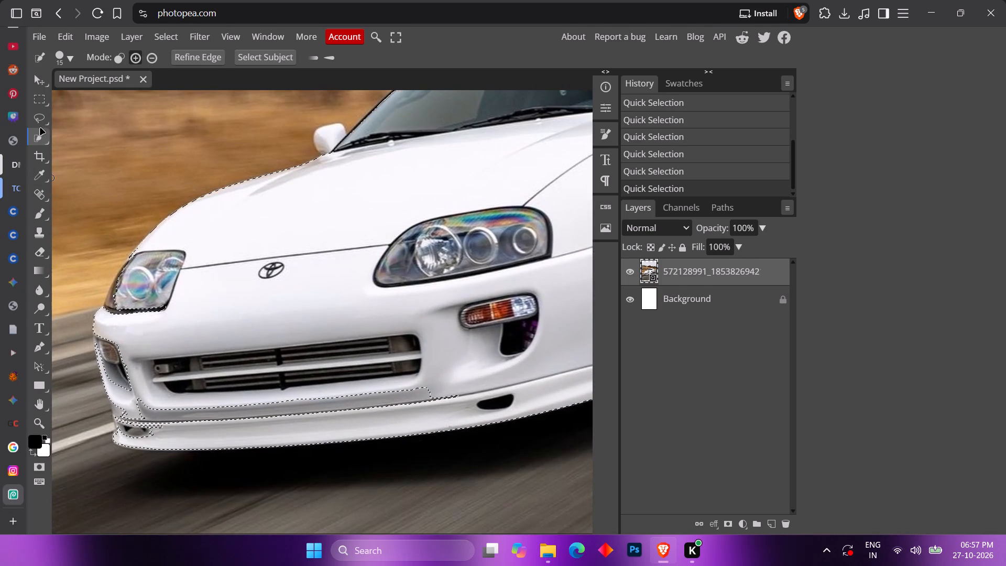
{"action": "right_click", "coordinate": [43, 123]}
{"action": "left_click", "coordinate": [100, 162]}
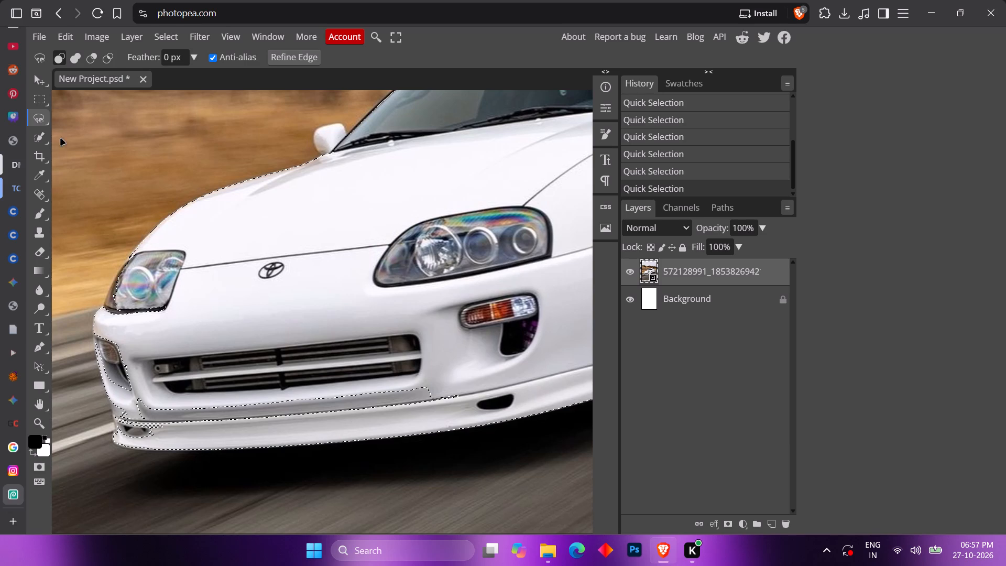
{"action": "left_click", "coordinate": [147, 236], "text": "shift"}
{"action": "left_click_drag", "start_coordinate": [123, 262], "coordinate": [100, 330], "text": "shift"}
{"action": "left_click", "coordinate": [117, 443], "text": "shift"}
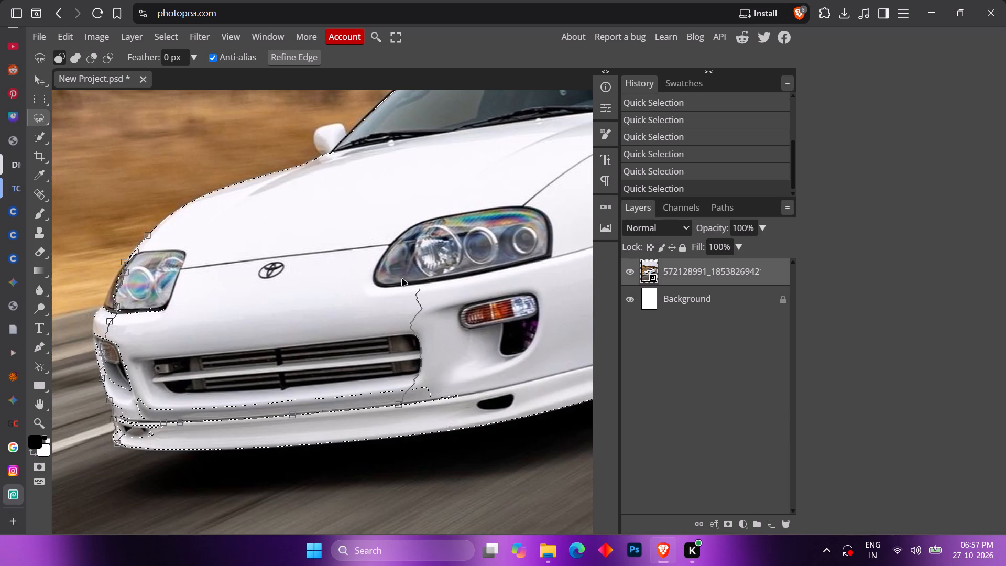
{"action": "left_click", "coordinate": [443, 287], "text": "ctrl+shift"}
{"action": "left_click", "coordinate": [149, 236], "text": "shift"}
{"action": "scroll", "coordinate": [256, 244], "scroll_direction": "down", "scroll_amount": 1, "text": "alt"}
{"action": "scroll", "coordinate": [106, 282], "scroll_direction": "up", "scroll_amount": 1, "text": "alt"}
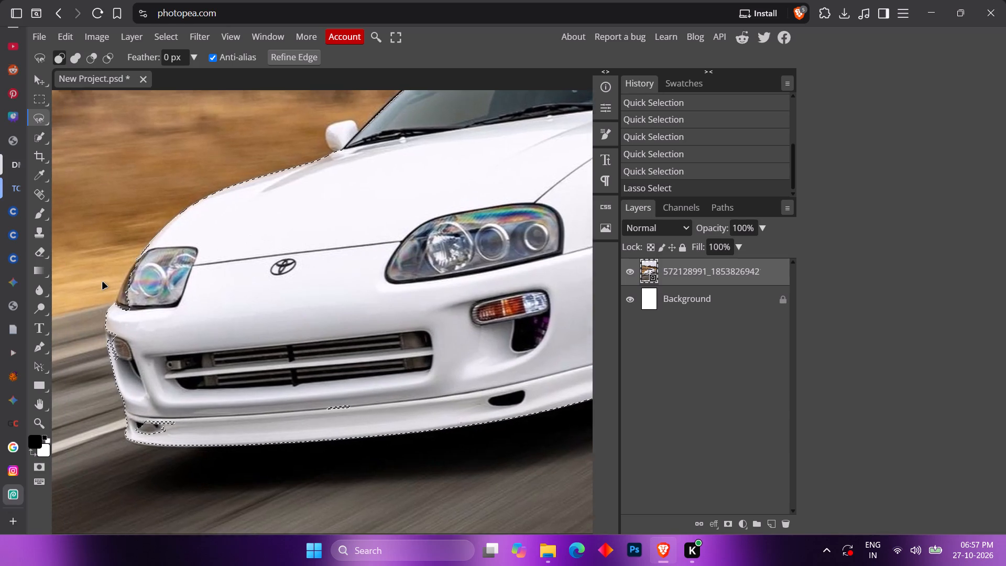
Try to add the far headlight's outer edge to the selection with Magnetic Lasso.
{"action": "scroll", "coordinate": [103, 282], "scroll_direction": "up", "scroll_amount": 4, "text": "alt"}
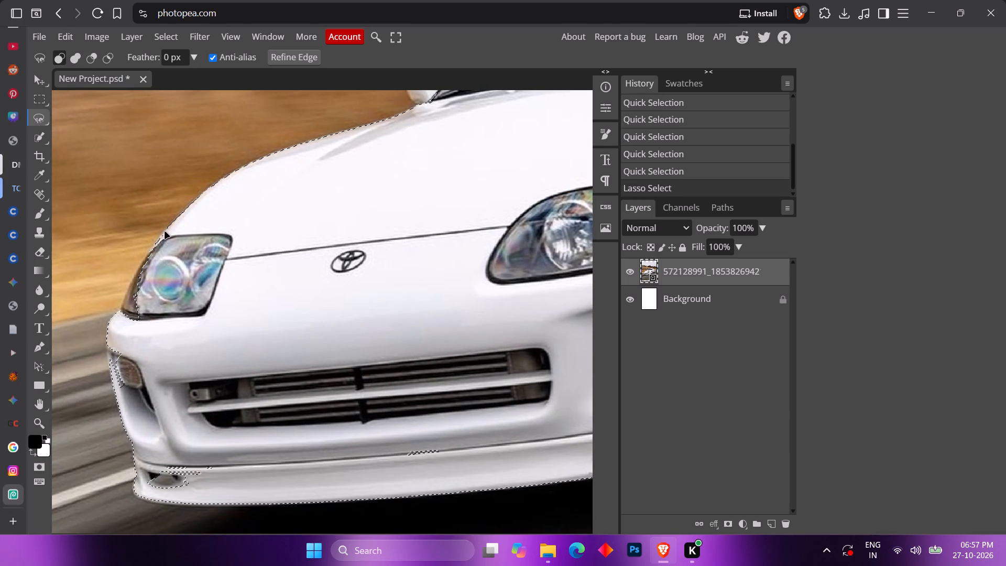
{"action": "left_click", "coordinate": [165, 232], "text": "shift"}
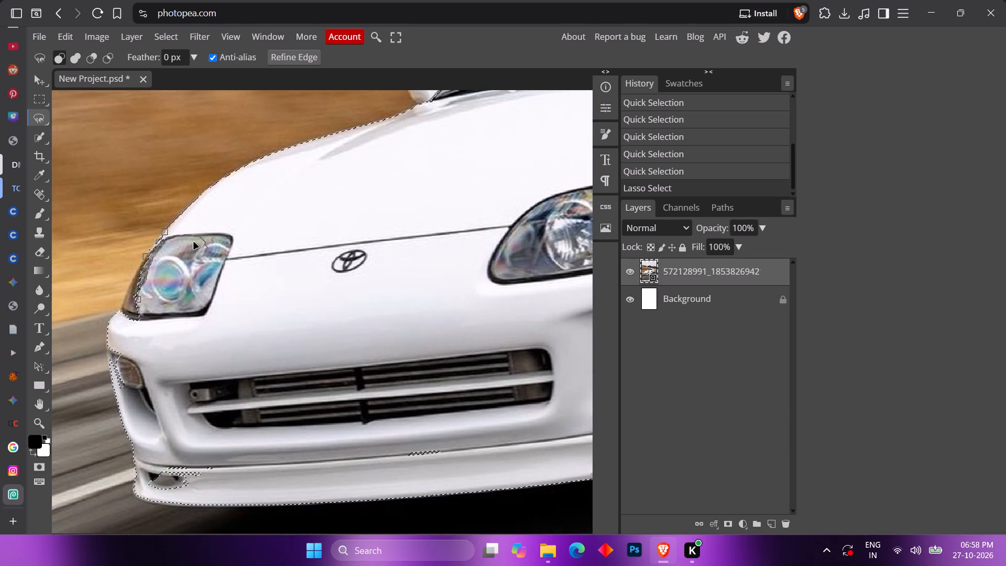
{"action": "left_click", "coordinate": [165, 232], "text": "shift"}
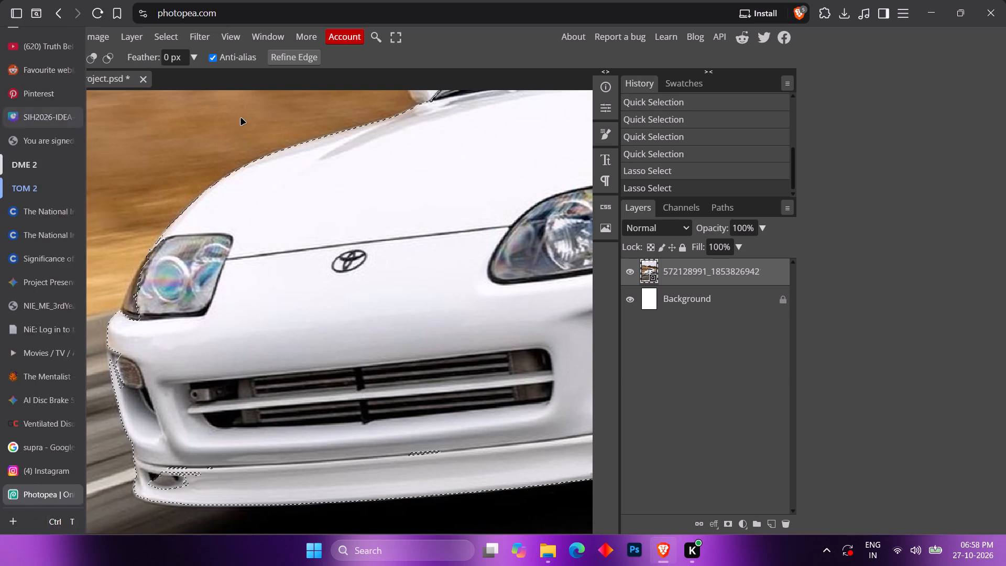
Add the far headlight's outer edge to the car selection with a freehand Lasso Select outline.
{"action": "right_click_drag", "start_coordinate": [41, 113], "coordinate": [48, 104], "text": "shift"}
{"action": "right_click", "coordinate": [36, 118]}
{"action": "left_click", "coordinate": [78, 118]}
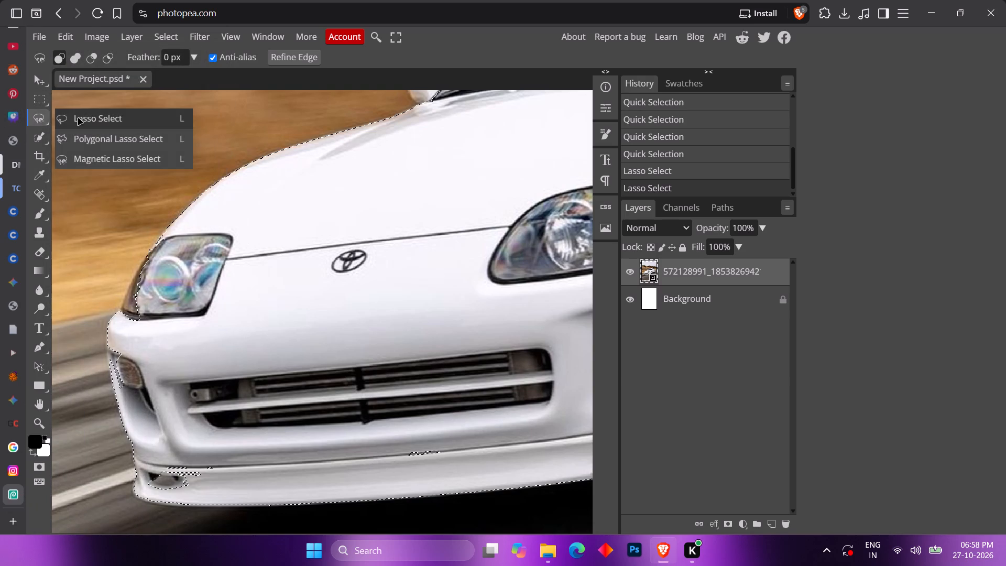
{"action": "left_click_drag", "start_coordinate": [158, 241], "coordinate": [144, 259], "text": "shift"}
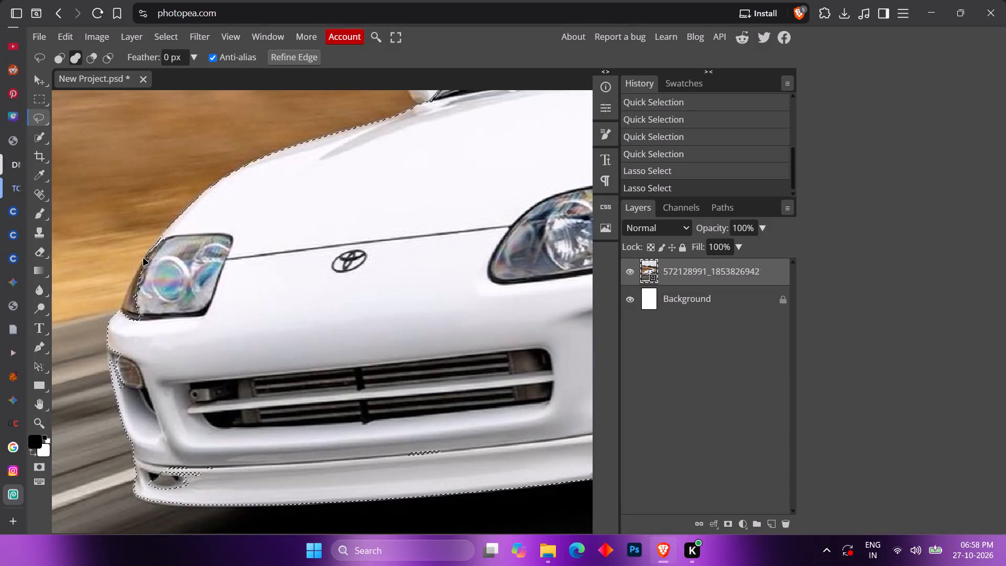
{"action": "left_click_drag", "start_coordinate": [144, 259], "coordinate": [121, 309], "text": "shift"}
{"action": "left_click_drag", "start_coordinate": [121, 309], "coordinate": [227, 216], "text": "shift"}
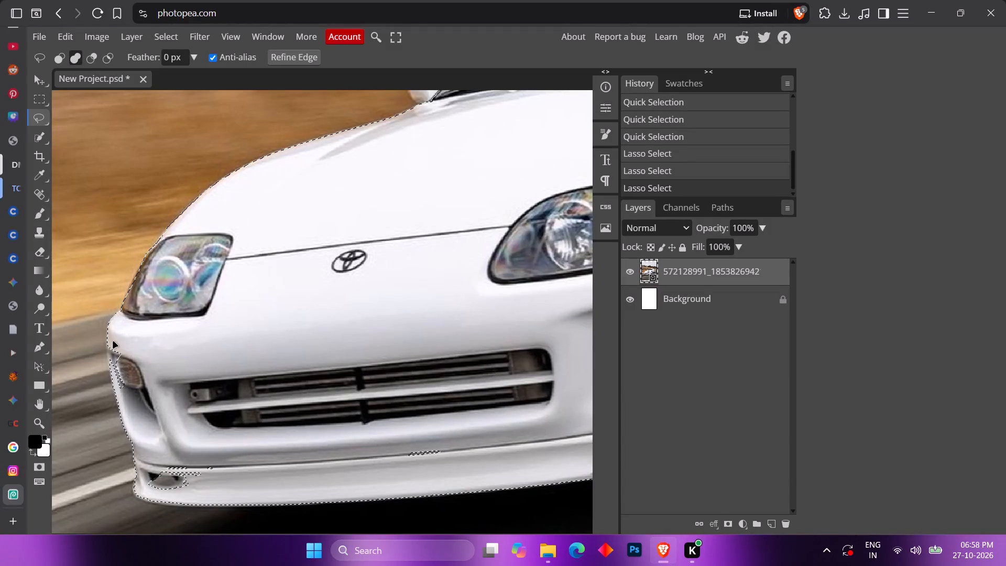
Fill the selection gaps beside the far turn signal and along the lower front lip with freehand Lasso Select outlines.
{"action": "left_click_drag", "start_coordinate": [108, 340], "coordinate": [109, 373], "text": "shift"}
{"action": "left_click_drag", "start_coordinate": [109, 373], "coordinate": [133, 326], "text": "shift"}
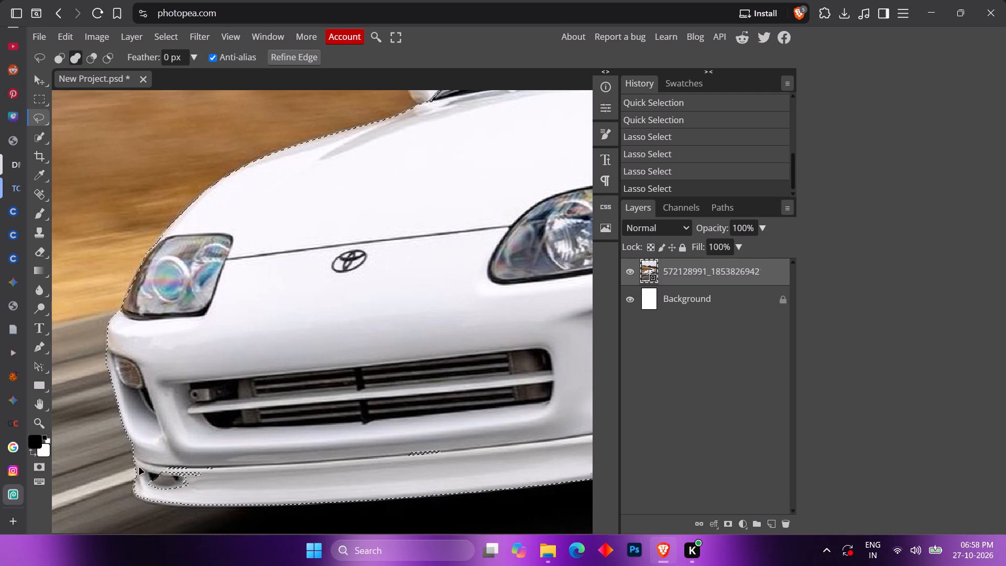
{"action": "left_click_drag", "start_coordinate": [146, 465], "coordinate": [167, 430], "text": "shift"}
{"action": "left_click_drag", "start_coordinate": [289, 448], "coordinate": [283, 388], "text": "shift"}
Add the whole front tyre near the RAVS decal, including the dark area at its base, to the car selection with Lasso Select.
{"action": "scroll", "coordinate": [248, 370], "scroll_direction": "down", "scroll_amount": 13, "text": "alt"}
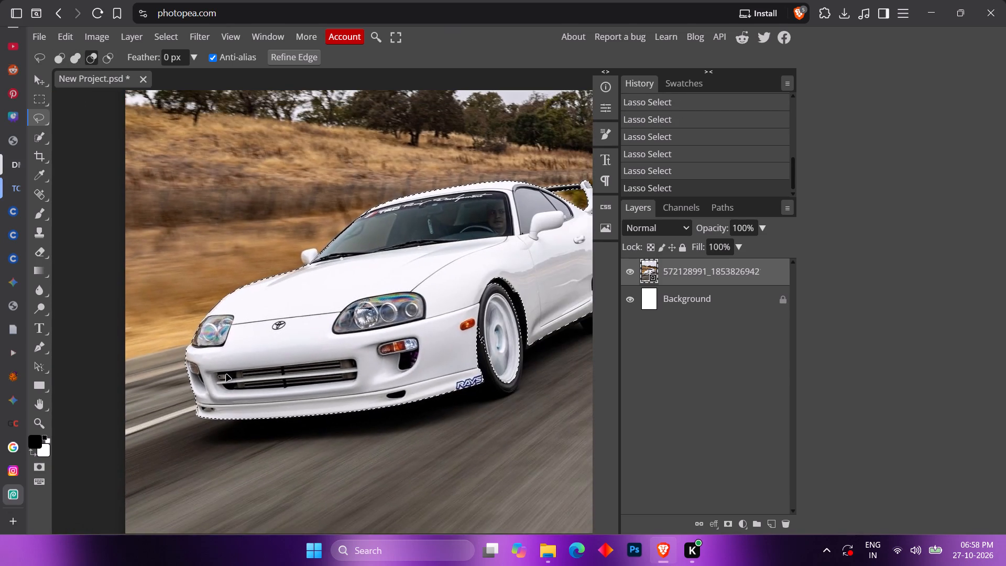
{"action": "scroll", "coordinate": [225, 374], "scroll_direction": "down", "scroll_amount": 7, "text": "alt"}
{"action": "scroll", "coordinate": [415, 335], "scroll_direction": "up", "scroll_amount": 5, "text": "alt"}
{"action": "scroll", "coordinate": [475, 333], "scroll_direction": "up", "scroll_amount": 4, "text": "alt"}
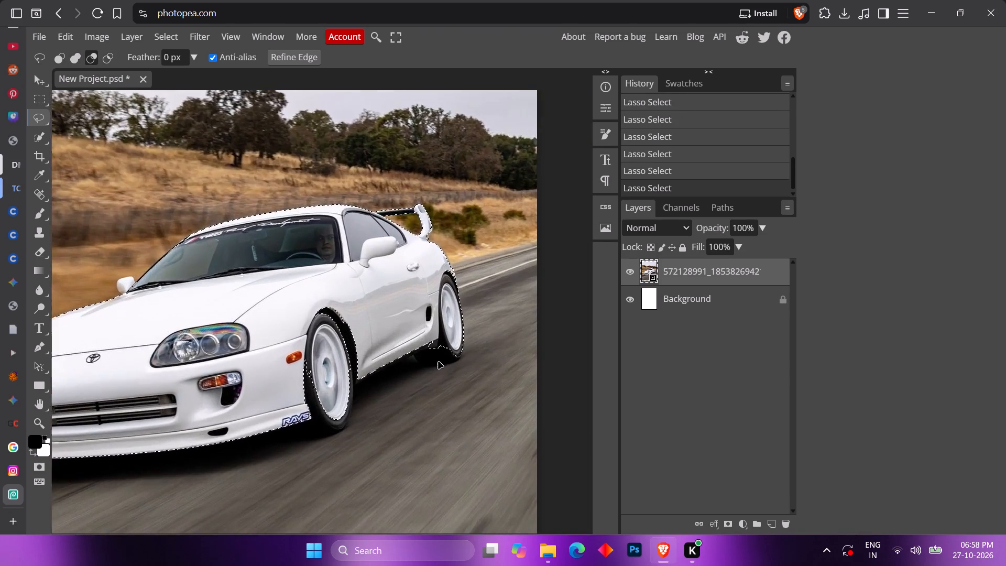
{"action": "scroll", "coordinate": [439, 362], "scroll_direction": "up", "scroll_amount": 14, "text": "alt"}
{"action": "scroll", "coordinate": [314, 378], "scroll_direction": "down", "scroll_amount": 4}
{"action": "scroll", "coordinate": [294, 377], "scroll_direction": "up", "scroll_amount": 3}
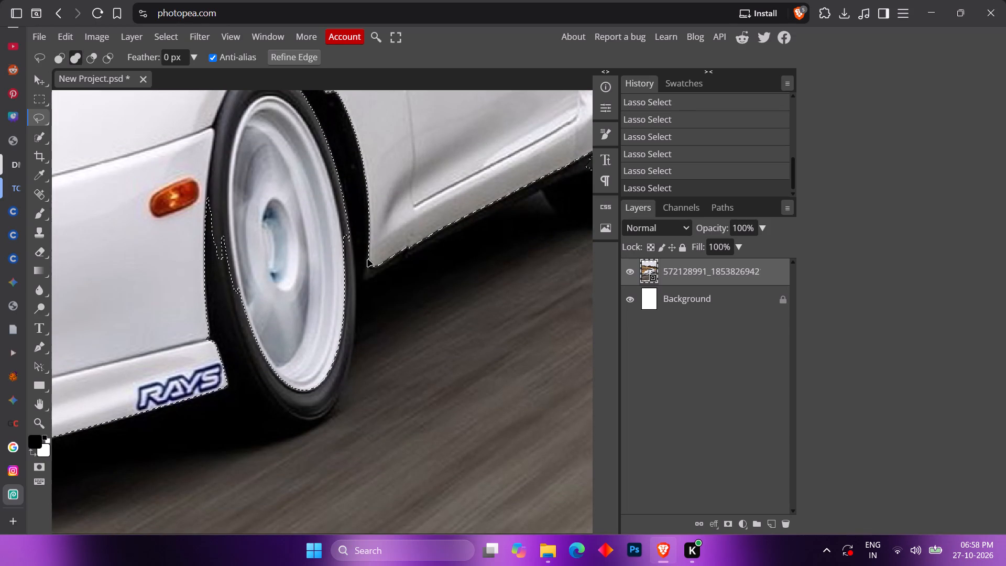
{"action": "scroll", "coordinate": [353, 321], "scroll_direction": "down", "scroll_amount": 2, "text": "alt"}
{"action": "scroll", "coordinate": [277, 373], "scroll_direction": "up", "scroll_amount": 3, "text": "alt"}
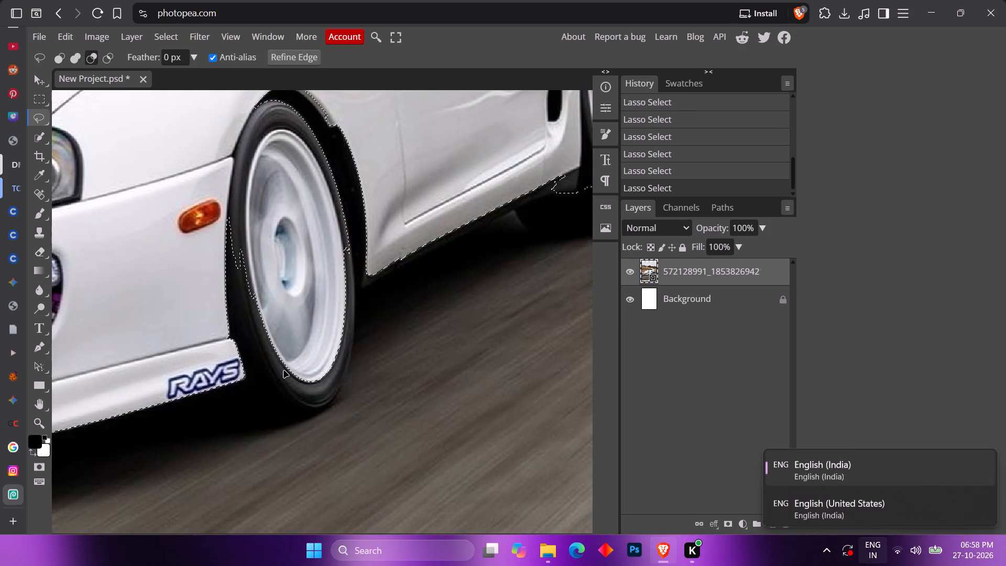
{"action": "scroll", "coordinate": [310, 336], "scroll_direction": "up", "scroll_amount": 3, "text": "alt"}
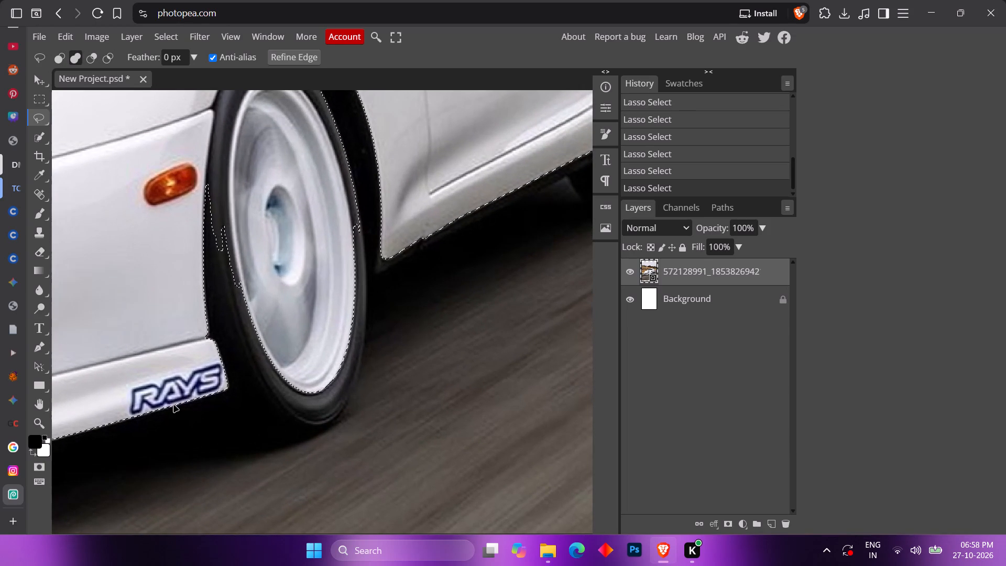
{"action": "left_click", "coordinate": [174, 406], "text": "shift"}
{"action": "key", "text": "ctrl+z"}
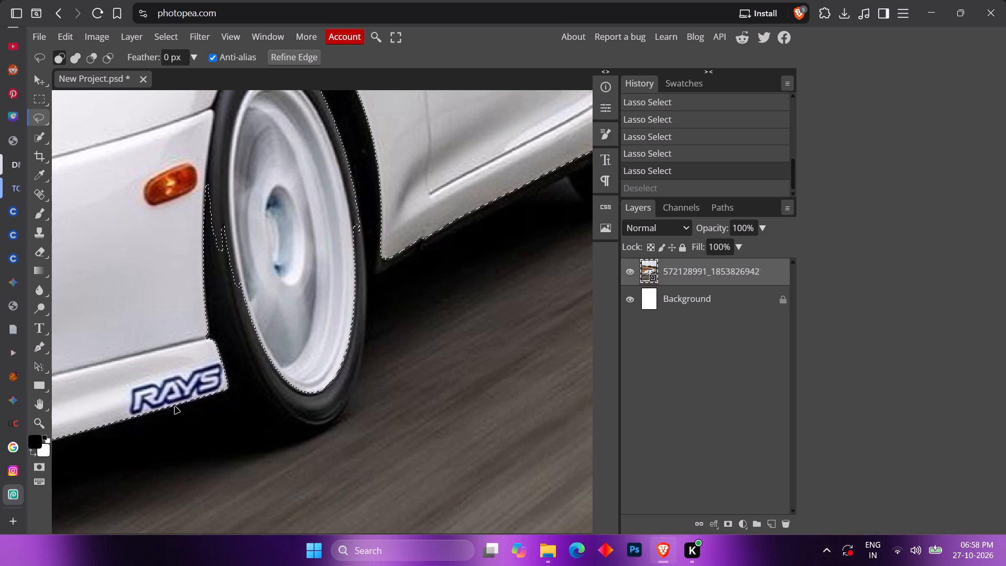
{"action": "left_click_drag", "start_coordinate": [184, 402], "coordinate": [228, 454], "text": "shift"}
{"action": "left_click_drag", "start_coordinate": [228, 454], "coordinate": [331, 423], "text": "shift"}
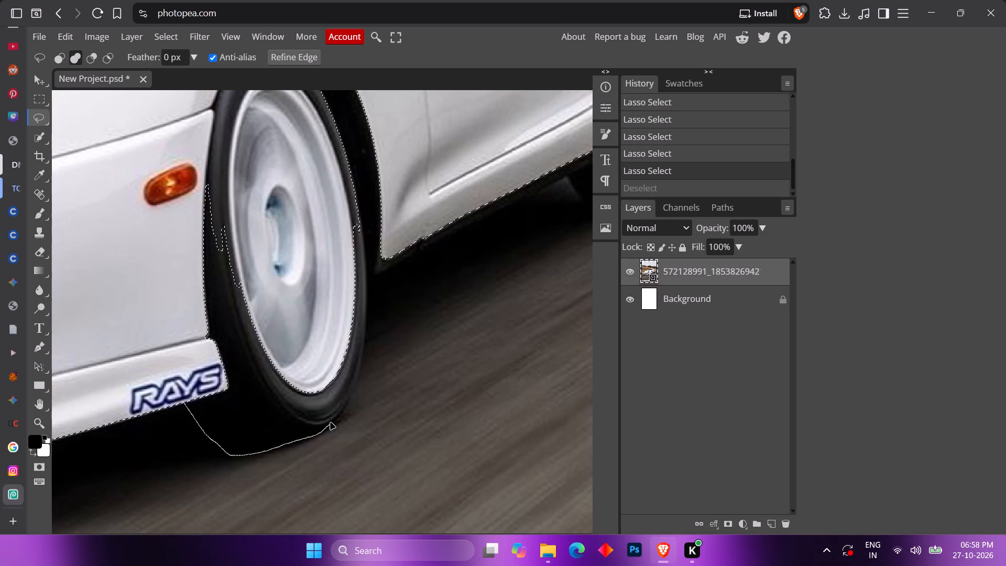
{"action": "left_click_drag", "start_coordinate": [331, 423], "coordinate": [369, 286], "text": "shift"}
{"action": "left_click_drag", "start_coordinate": [369, 286], "coordinate": [44, 290], "text": "shift"}
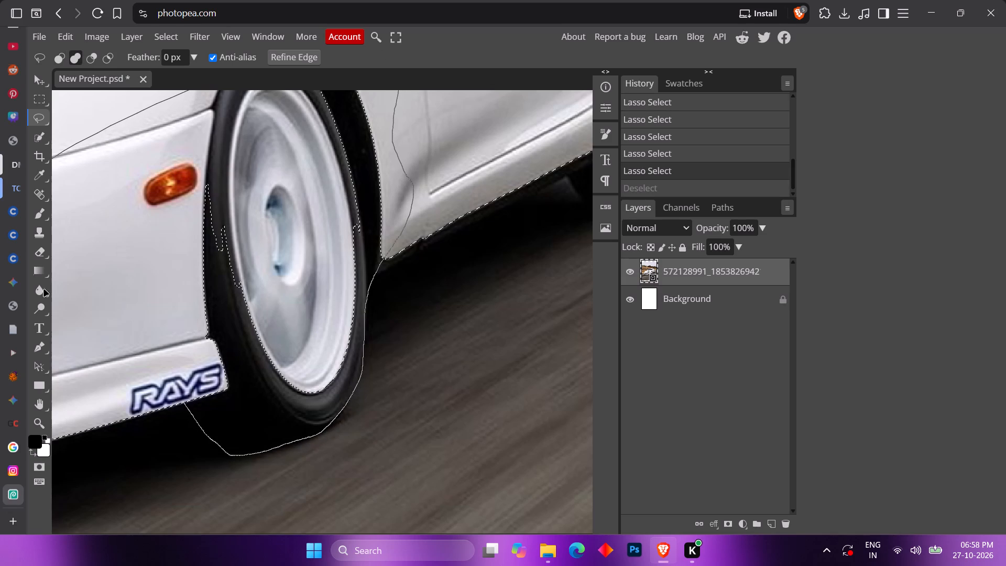
{"action": "left_click_drag", "start_coordinate": [44, 290], "coordinate": [127, 285], "text": "shift"}
Add the unselected gap at the top of the front wheel arch to the car selection with Lasso Select.
{"action": "scroll", "coordinate": [187, 326], "scroll_direction": "down", "scroll_amount": 8, "text": "alt"}
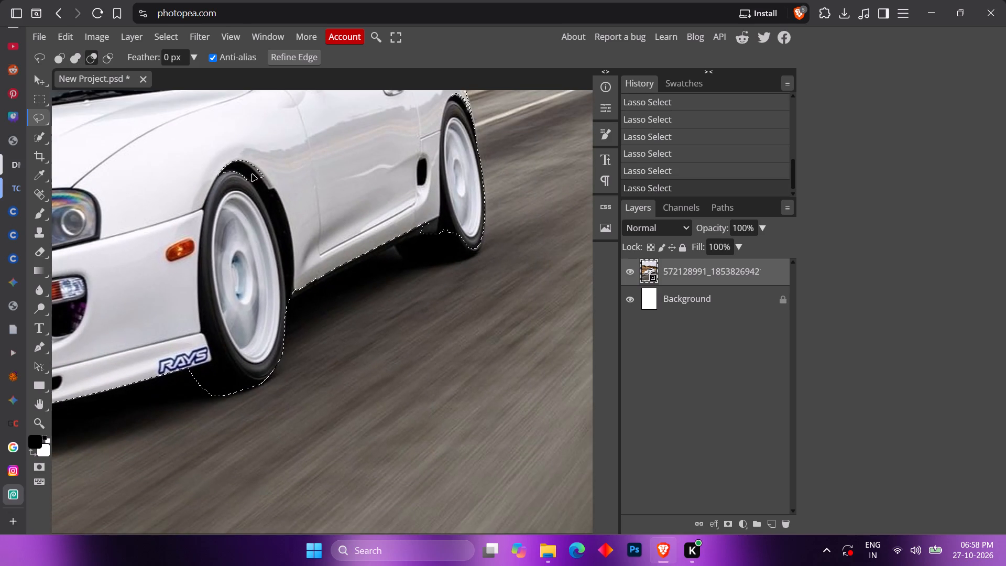
{"action": "left_click_drag", "start_coordinate": [268, 148], "coordinate": [312, 116], "text": "shift"}
Subtract the excess shadow and road beneath the front tyre from the car selection with a freehand Lasso outline.
{"action": "scroll", "coordinate": [222, 383], "scroll_direction": "up", "scroll_amount": 9, "text": "alt"}
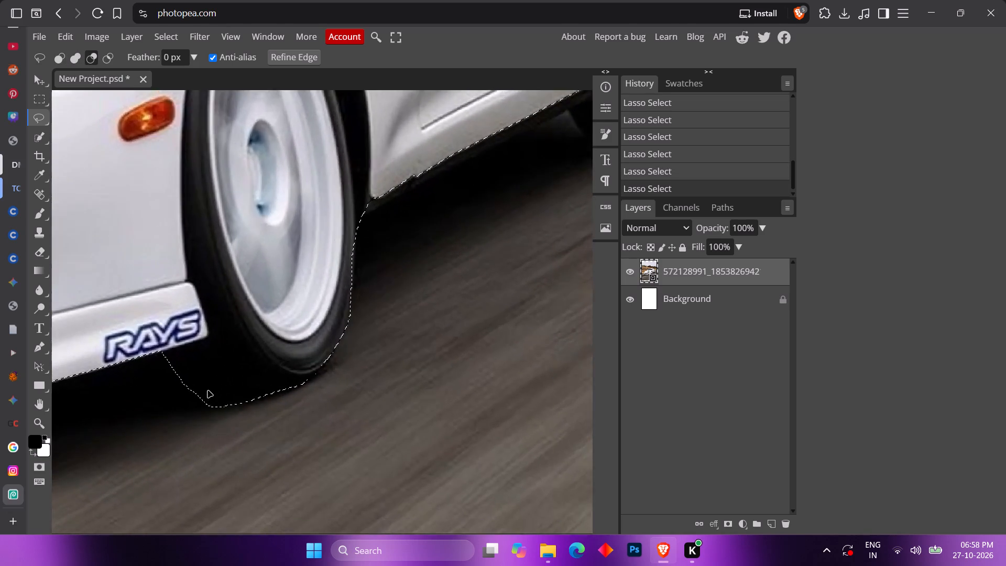
{"action": "scroll", "coordinate": [208, 391], "scroll_direction": "up", "scroll_amount": 10, "text": "alt"}
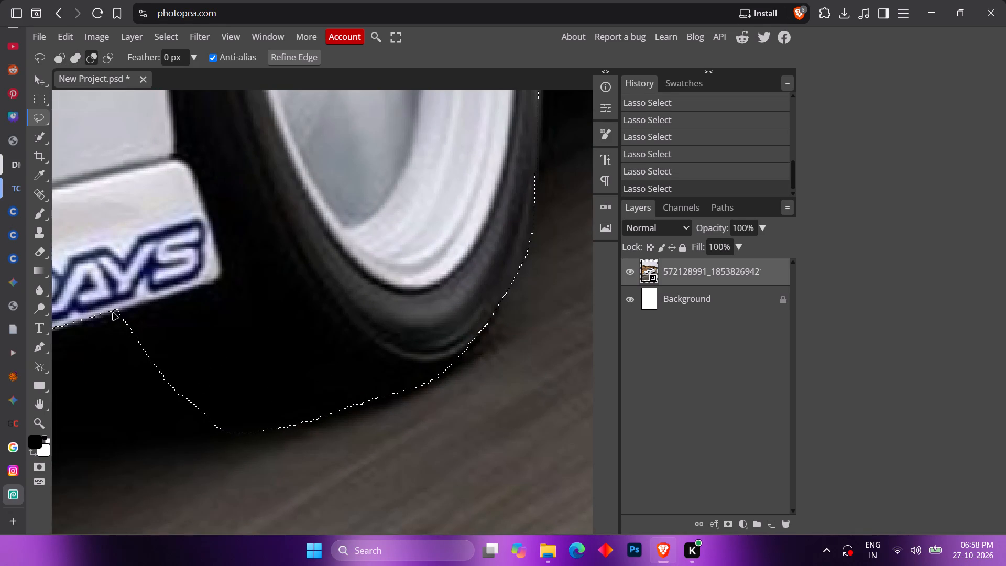
{"action": "left_click_drag", "start_coordinate": [113, 313], "coordinate": [157, 334], "text": "alt"}
{"action": "left_click_drag", "start_coordinate": [157, 334], "coordinate": [277, 413], "text": "alt"}
{"action": "left_click_drag", "start_coordinate": [277, 413], "coordinate": [167, 448], "text": "alt"}
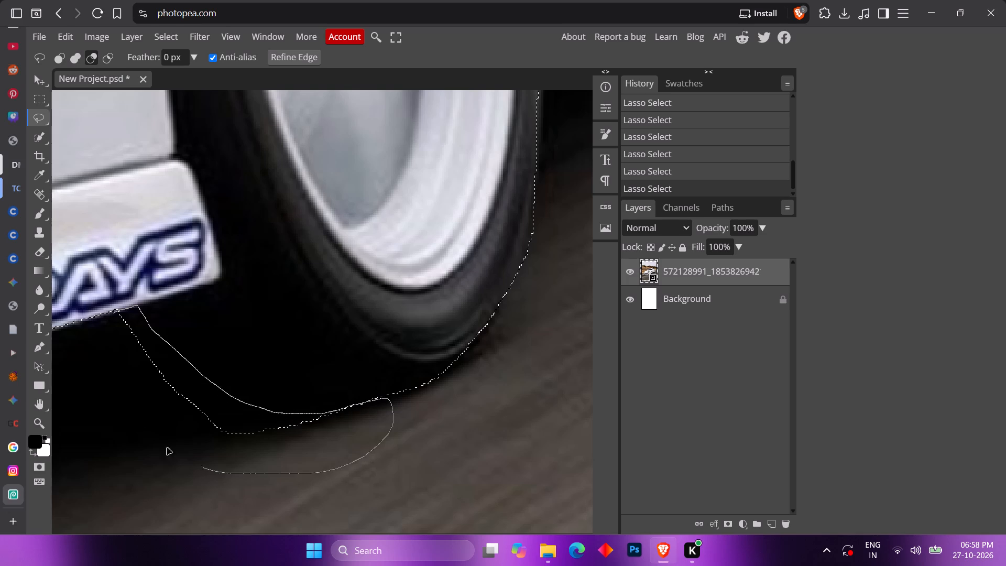
{"action": "left_click_drag", "start_coordinate": [167, 448], "coordinate": [103, 384], "text": "alt"}
Add the front tyre's rear edge and the gap at the adjoining side sill corner to the selection with Lasso Select.
{"action": "scroll", "coordinate": [143, 421], "scroll_direction": "down", "scroll_amount": 11, "text": "alt"}
{"action": "scroll", "coordinate": [397, 277], "scroll_direction": "up", "scroll_amount": 2, "text": "alt"}
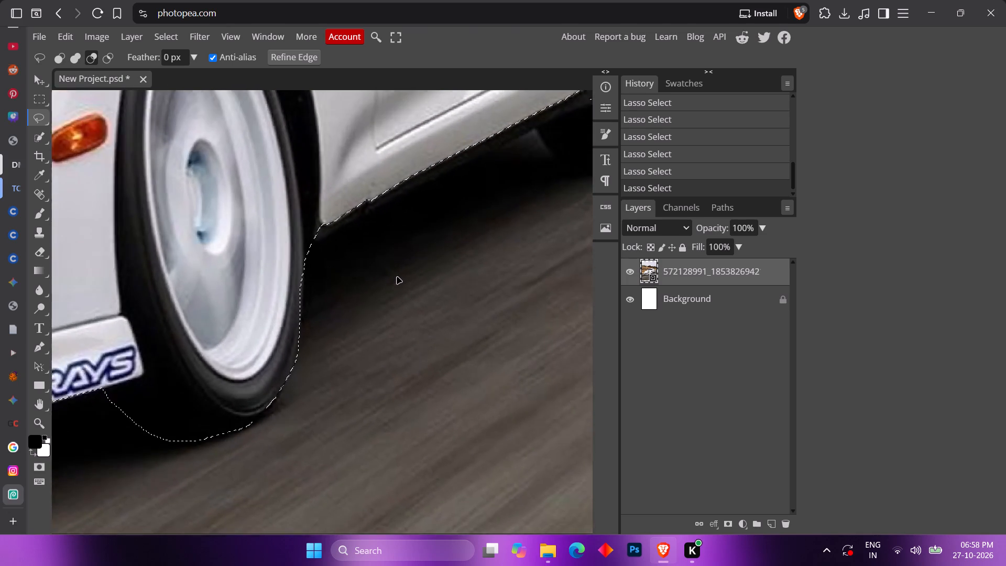
{"action": "scroll", "coordinate": [397, 277], "scroll_direction": "up", "scroll_amount": 5, "text": "alt"}
{"action": "left_click_drag", "start_coordinate": [276, 239], "coordinate": [277, 261], "text": "shift"}
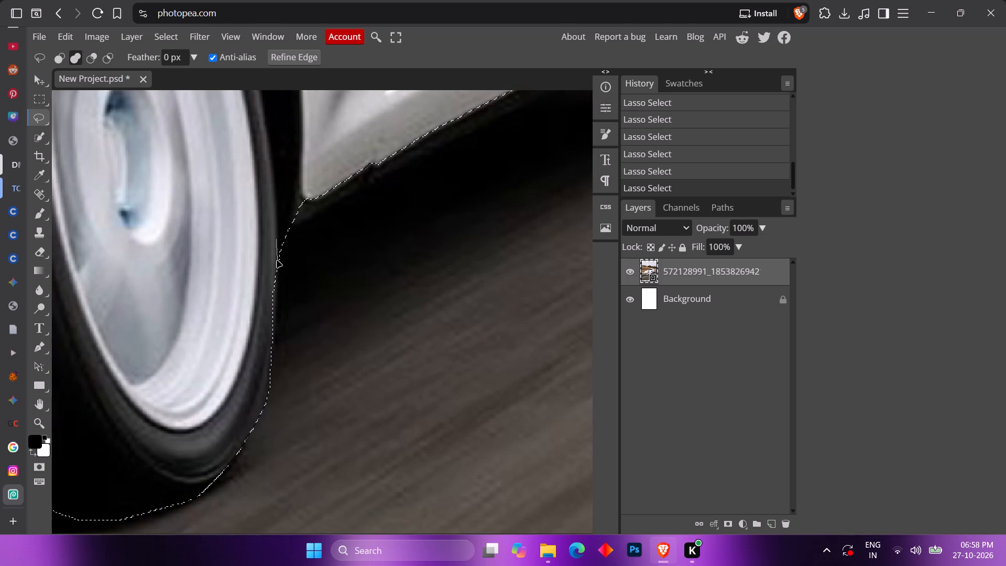
{"action": "left_click_drag", "start_coordinate": [277, 261], "coordinate": [189, 200], "text": "shift"}
{"action": "right_click_drag", "start_coordinate": [277, 291], "coordinate": [276, 304], "text": "shift"}
{"action": "scroll", "coordinate": [311, 207], "scroll_direction": "up", "scroll_amount": 2}
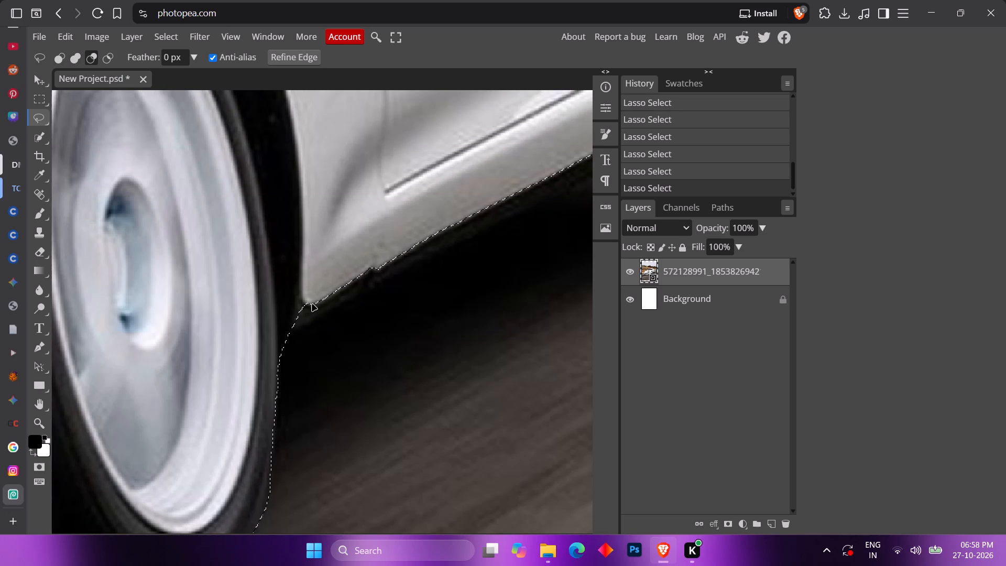
{"action": "left_click_drag", "start_coordinate": [322, 308], "coordinate": [361, 288], "text": "alt"}
Add the rear tyre's lower part and the dark area beneath the rear side sill to the car selection with Lasso Select.
{"action": "scroll", "coordinate": [318, 312], "scroll_direction": "down", "scroll_amount": 4, "text": "alt"}
{"action": "scroll", "coordinate": [282, 358], "scroll_direction": "down", "scroll_amount": 5, "text": "alt"}
{"action": "scroll", "coordinate": [260, 395], "scroll_direction": "down", "scroll_amount": 8, "text": "alt"}
{"action": "scroll", "coordinate": [407, 300], "scroll_direction": "up", "scroll_amount": 4, "text": "alt"}
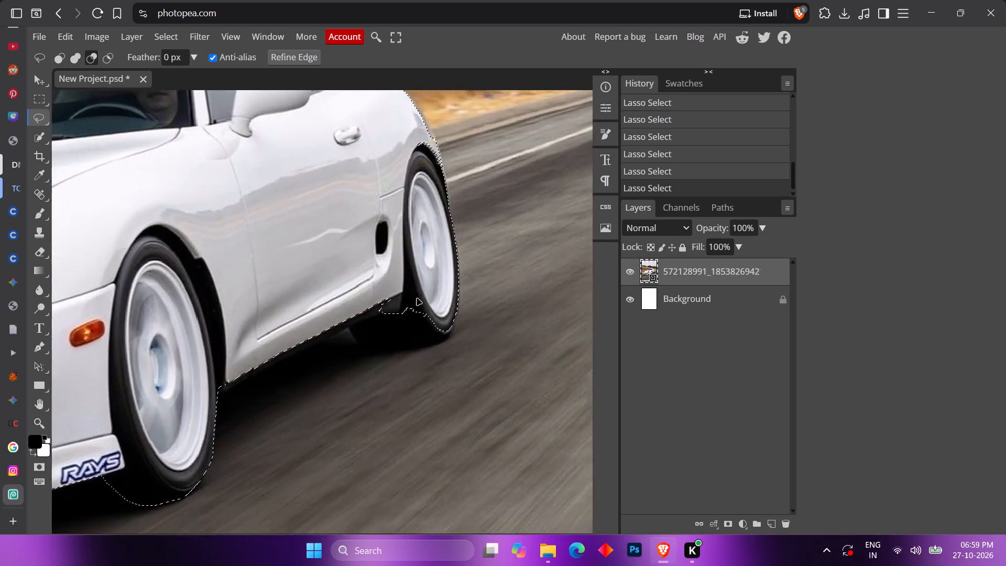
{"action": "scroll", "coordinate": [417, 299], "scroll_direction": "up", "scroll_amount": 10, "text": "alt"}
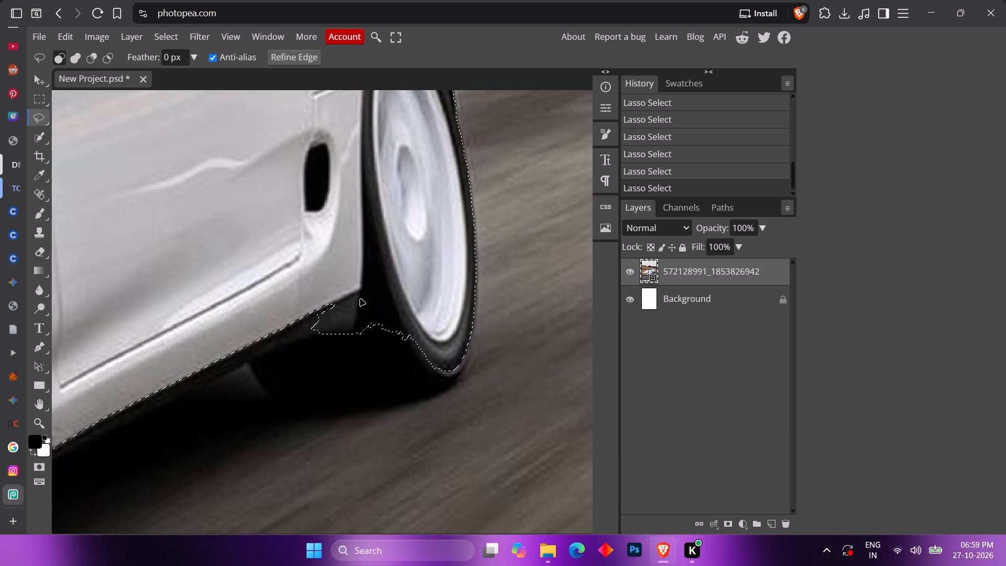
{"action": "left_click_drag", "start_coordinate": [237, 342], "coordinate": [242, 351], "text": "shift"}
{"action": "left_click_drag", "start_coordinate": [242, 351], "coordinate": [301, 420], "text": "shift"}
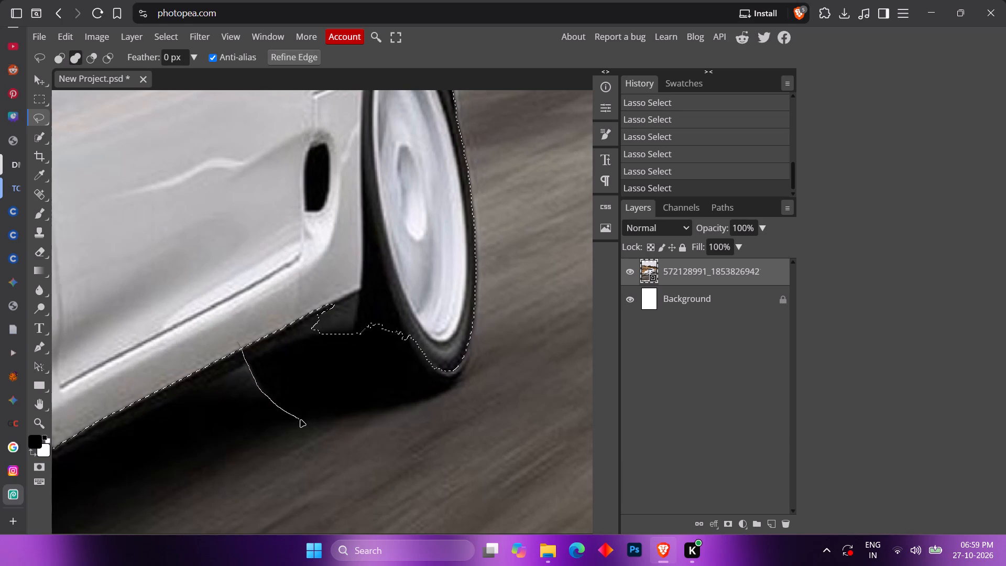
{"action": "left_click_drag", "start_coordinate": [301, 420], "coordinate": [438, 395], "text": "shift"}
{"action": "left_click_drag", "start_coordinate": [438, 395], "coordinate": [204, 269], "text": "shift"}
Add the missed outer edge at the rear spoiler's base to the car selection with a freehand Lasso outline.
{"action": "scroll", "coordinate": [265, 321], "scroll_direction": "down", "scroll_amount": 3, "text": "alt"}
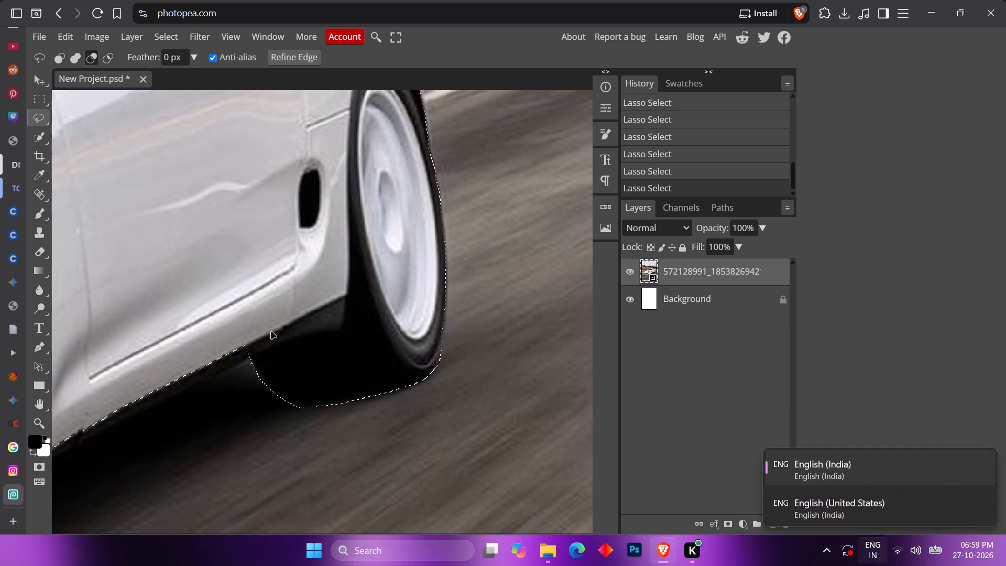
{"action": "scroll", "coordinate": [271, 332], "scroll_direction": "down", "scroll_amount": 2, "text": "alt"}
{"action": "scroll", "coordinate": [468, 307], "scroll_direction": "down", "scroll_amount": 10, "text": "alt"}
{"action": "scroll", "coordinate": [475, 116], "scroll_direction": "up", "scroll_amount": 4, "text": "alt"}
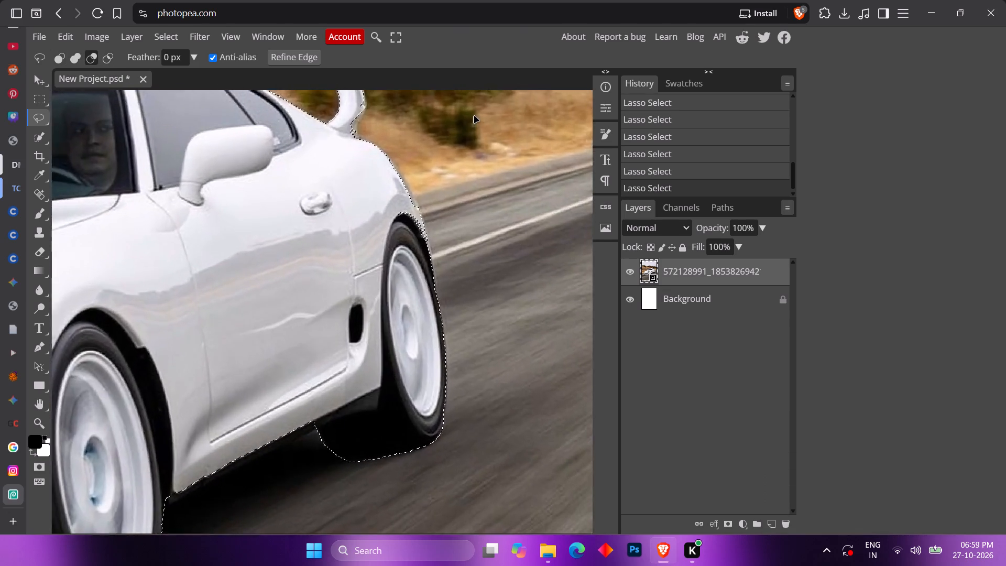
{"action": "scroll", "coordinate": [474, 116], "scroll_direction": "up", "scroll_amount": 11, "text": "alt"}
{"action": "scroll", "coordinate": [307, 173], "scroll_direction": "up", "scroll_amount": 4}
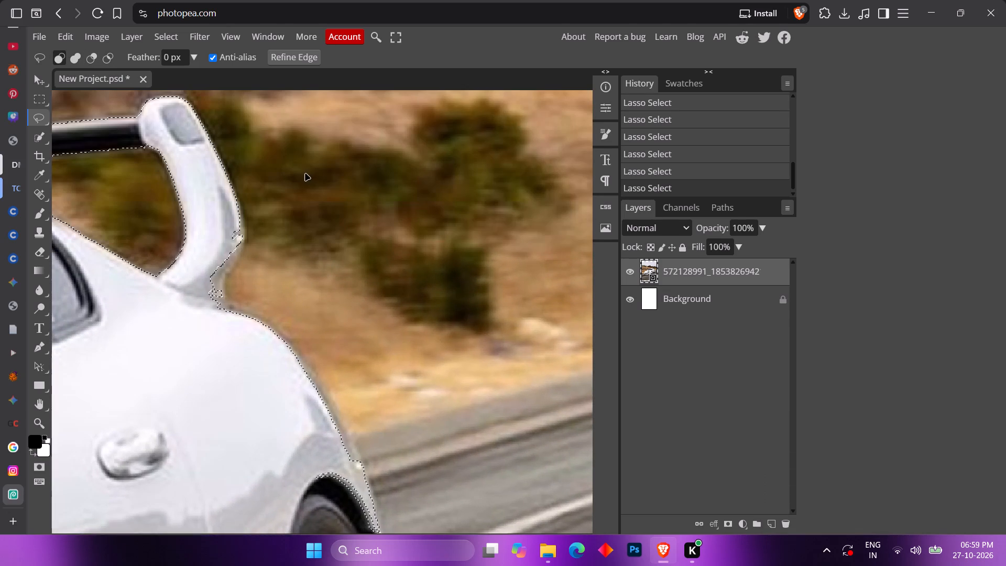
{"action": "left_click_drag", "start_coordinate": [238, 263], "coordinate": [244, 278], "text": "shift"}
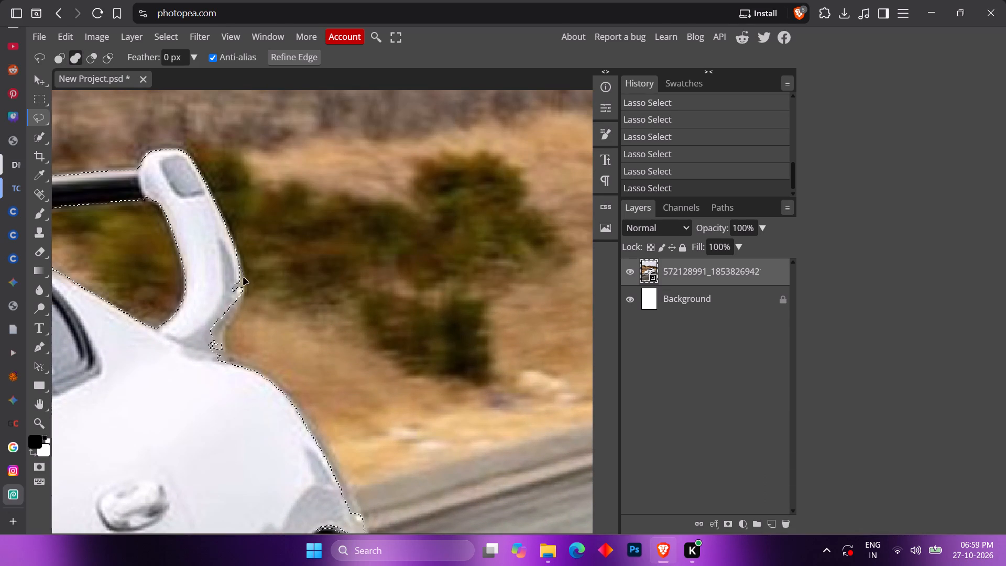
{"action": "left_click_drag", "start_coordinate": [244, 278], "coordinate": [200, 264], "text": "shift"}
{"action": "left_click_drag", "start_coordinate": [200, 264], "coordinate": [216, 211], "text": "shift"}
Add the rear wheel arch and rear fender edge to the car selection with a freehand Lasso outline.
{"action": "scroll", "coordinate": [278, 217], "scroll_direction": "down", "scroll_amount": 5}
{"action": "scroll", "coordinate": [283, 217], "scroll_direction": "up", "scroll_amount": 1}
{"action": "scroll", "coordinate": [323, 219], "scroll_direction": "down", "scroll_amount": 1}
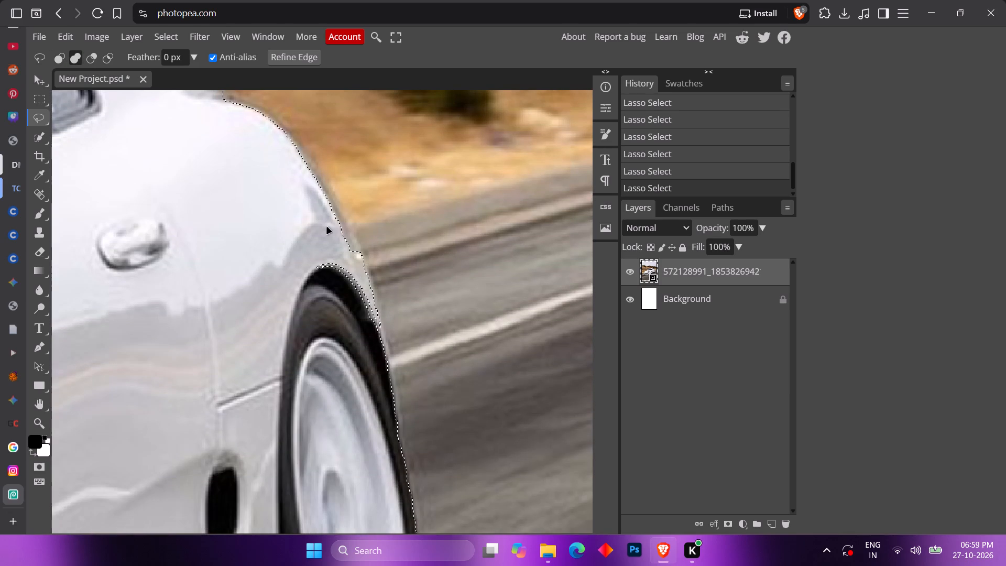
{"action": "left_click_drag", "start_coordinate": [331, 232], "coordinate": [380, 326], "text": "shift"}
{"action": "left_click_drag", "start_coordinate": [380, 326], "coordinate": [162, 205], "text": "shift"}
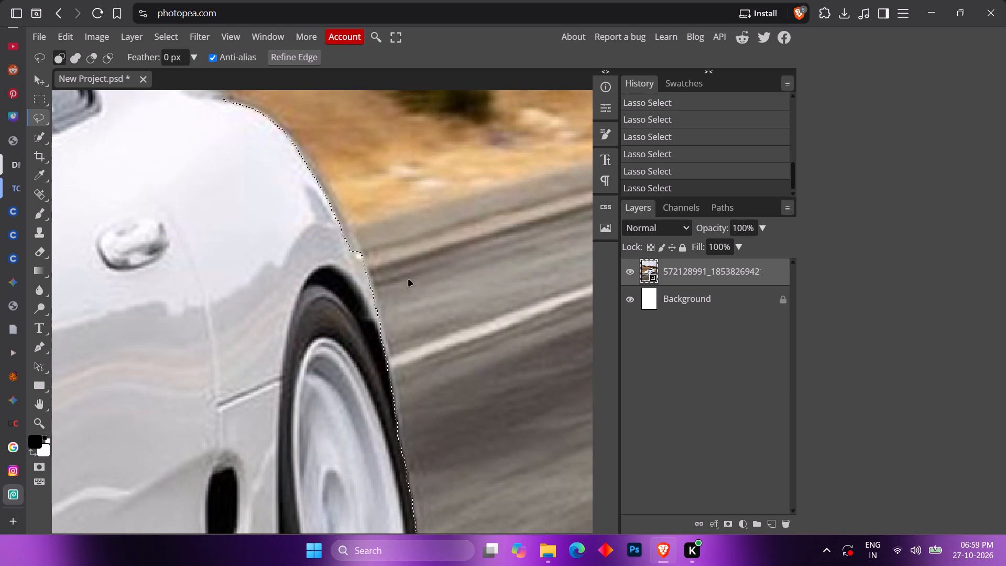
Add a raster mask from the car selection to the Supra photo layer, hiding the road and landscape.
{"action": "scroll", "coordinate": [465, 296], "scroll_direction": "down", "scroll_amount": 2}
{"action": "scroll", "coordinate": [417, 258], "scroll_direction": "down", "scroll_amount": 7, "text": "alt"}
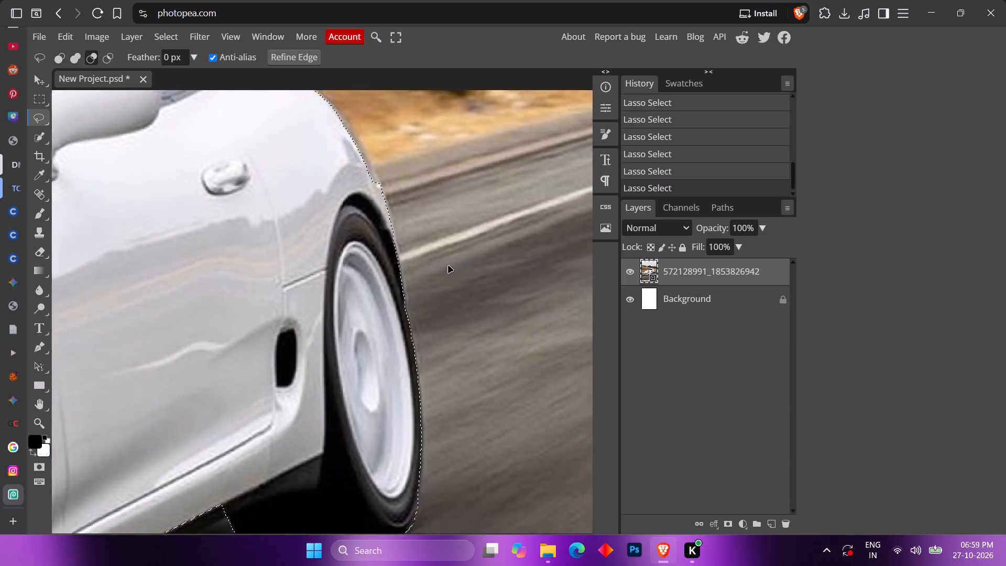
{"action": "scroll", "coordinate": [449, 266], "scroll_direction": "down", "scroll_amount": 18, "text": "alt"}
{"action": "right_click", "coordinate": [458, 279], "text": "alt"}
{"action": "scroll", "coordinate": [496, 246], "scroll_direction": "down", "scroll_amount": 5, "text": "alt"}
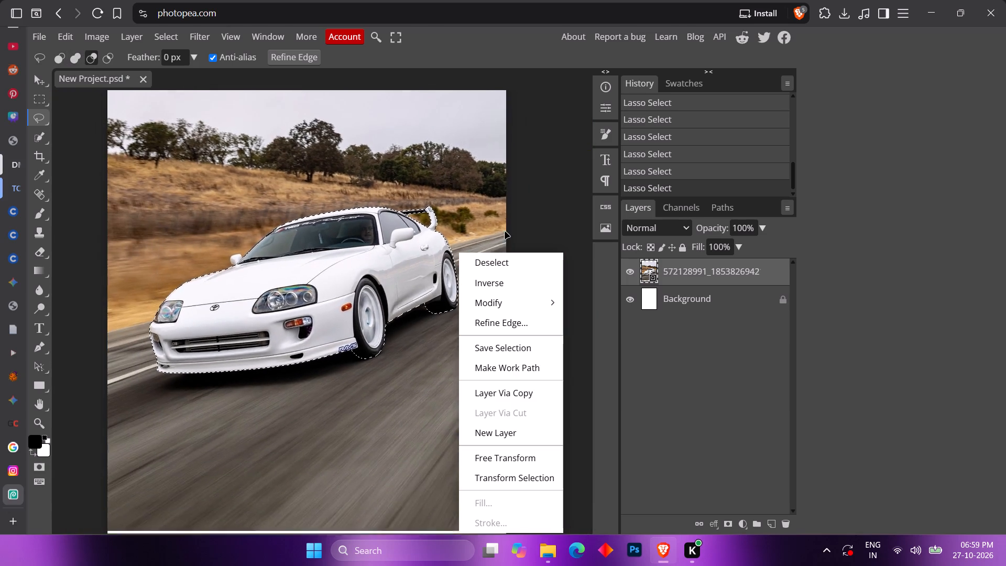
{"action": "scroll", "coordinate": [505, 232], "scroll_direction": "down", "scroll_amount": 3, "text": "alt"}
{"action": "scroll", "coordinate": [478, 226], "scroll_direction": "up", "scroll_amount": 2}
{"action": "scroll", "coordinate": [478, 226], "scroll_direction": "down", "scroll_amount": 2}
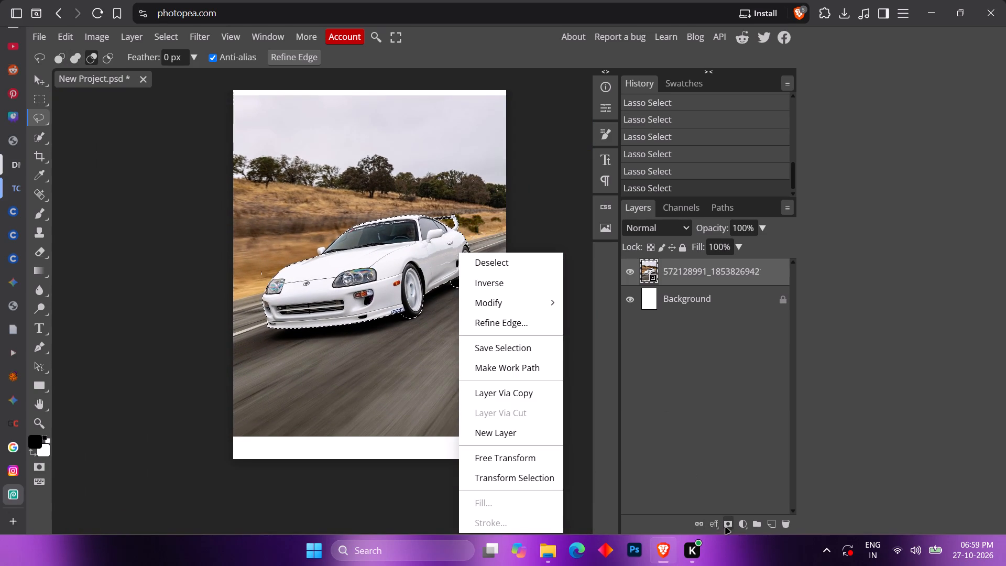
{"action": "left_click", "coordinate": [726, 528]}
{"action": "scroll", "coordinate": [492, 385], "scroll_direction": "up", "scroll_amount": 2}
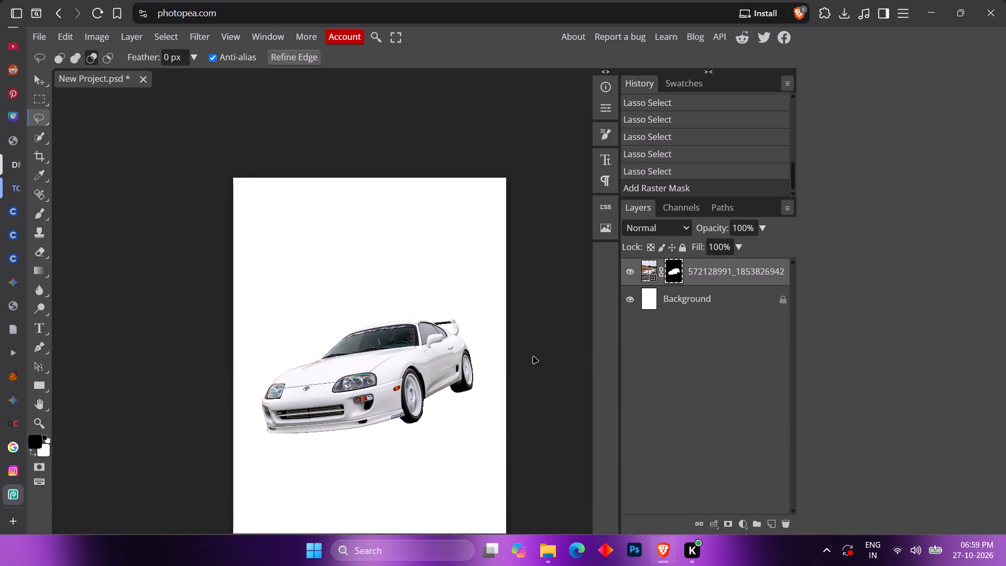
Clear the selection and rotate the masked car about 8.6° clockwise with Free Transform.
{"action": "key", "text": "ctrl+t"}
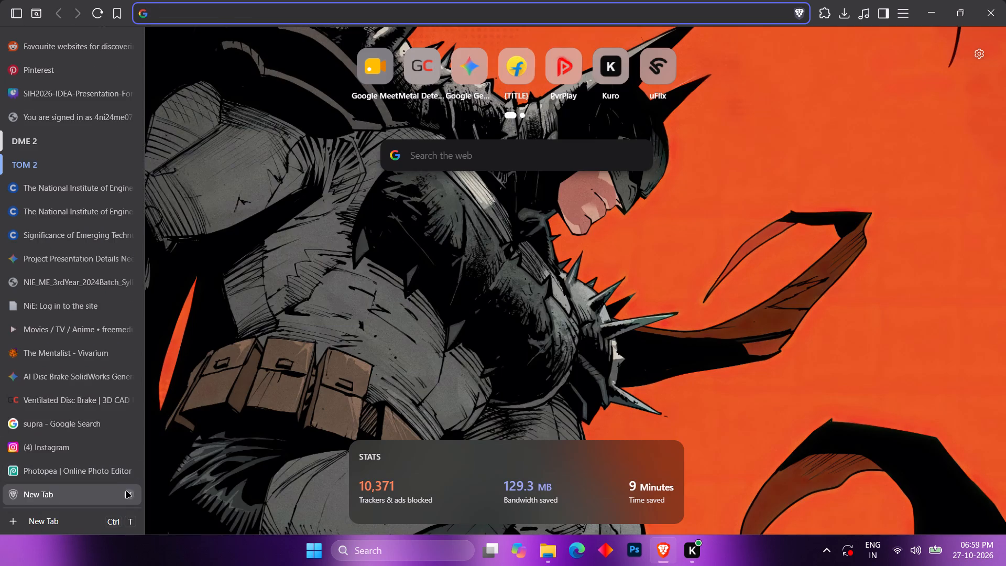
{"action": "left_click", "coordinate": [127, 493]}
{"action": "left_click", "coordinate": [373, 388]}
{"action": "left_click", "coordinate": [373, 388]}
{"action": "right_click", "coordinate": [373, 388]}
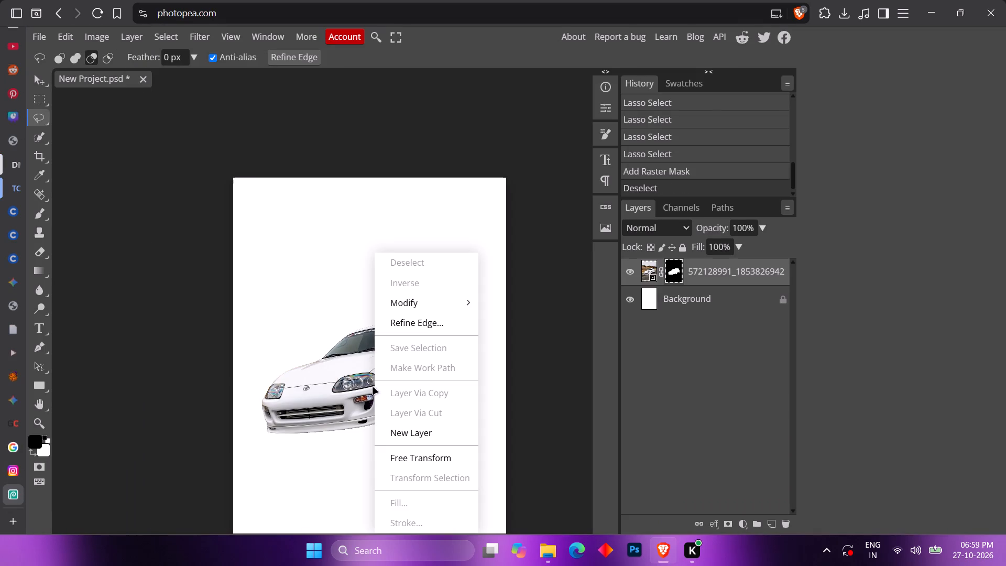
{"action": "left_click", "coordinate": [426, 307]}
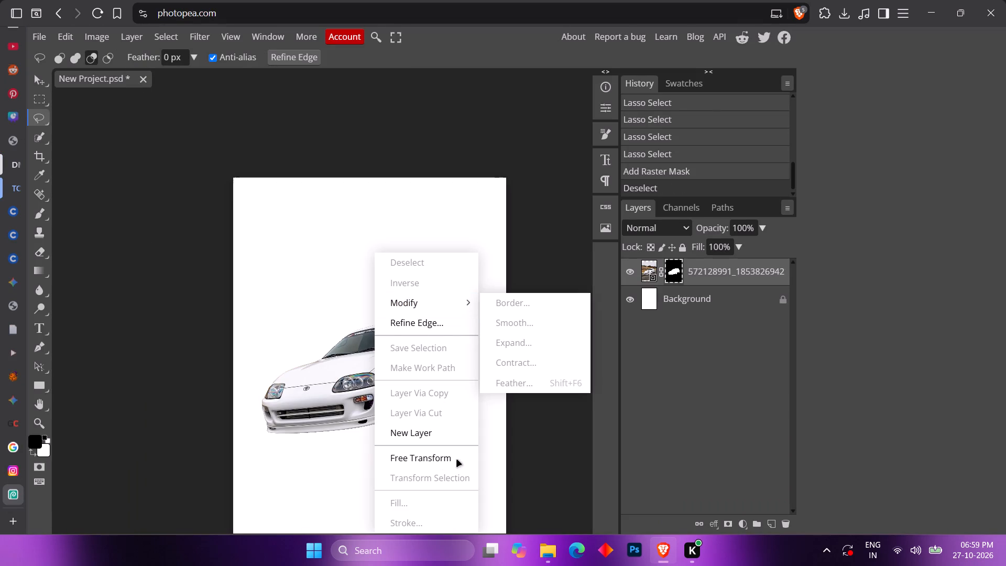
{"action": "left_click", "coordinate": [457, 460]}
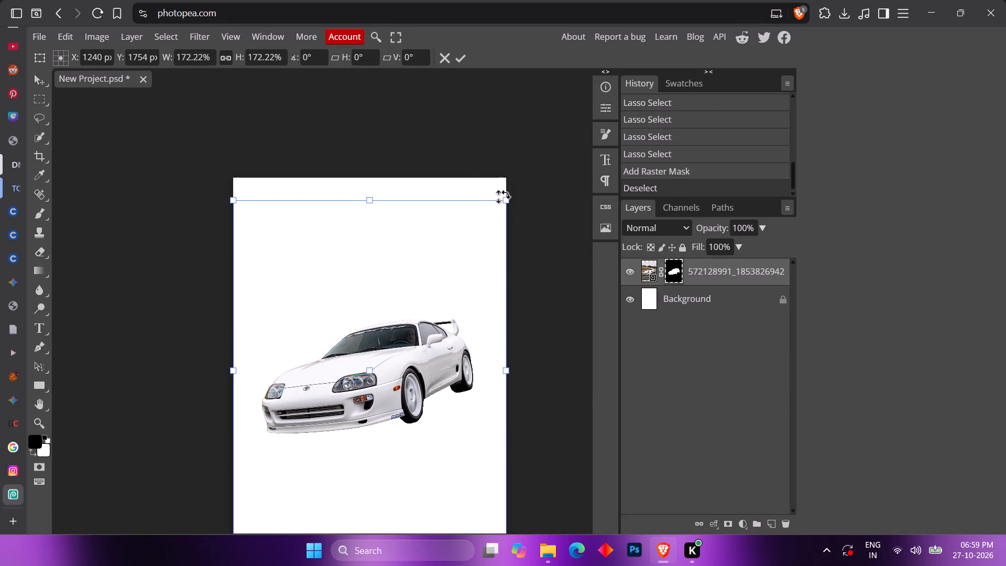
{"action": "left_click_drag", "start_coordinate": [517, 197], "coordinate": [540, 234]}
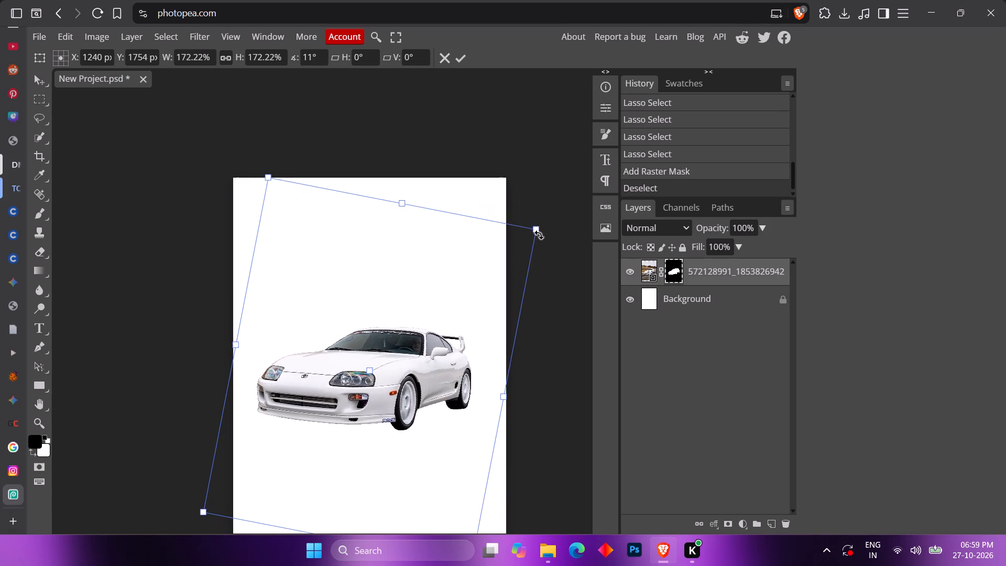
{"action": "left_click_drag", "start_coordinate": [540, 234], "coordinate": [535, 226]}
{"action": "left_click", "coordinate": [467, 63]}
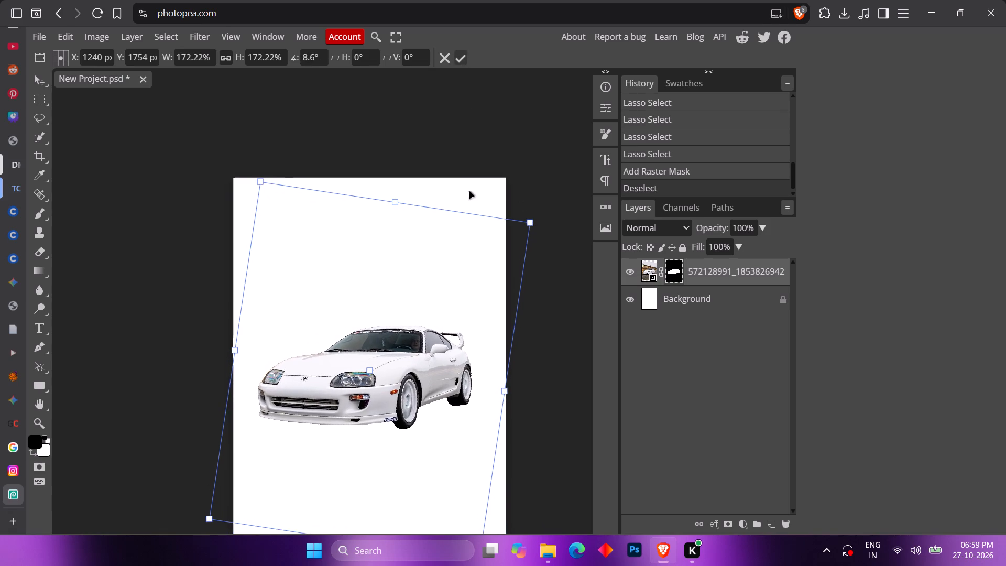
Move the masked car layer straight down the page, centring it at about X 1240 px, Y 1999 px.
{"action": "scroll", "coordinate": [469, 192], "scroll_direction": "down", "scroll_amount": 1}
{"action": "scroll", "coordinate": [375, 281], "scroll_direction": "up", "scroll_amount": 2, "text": "alt"}
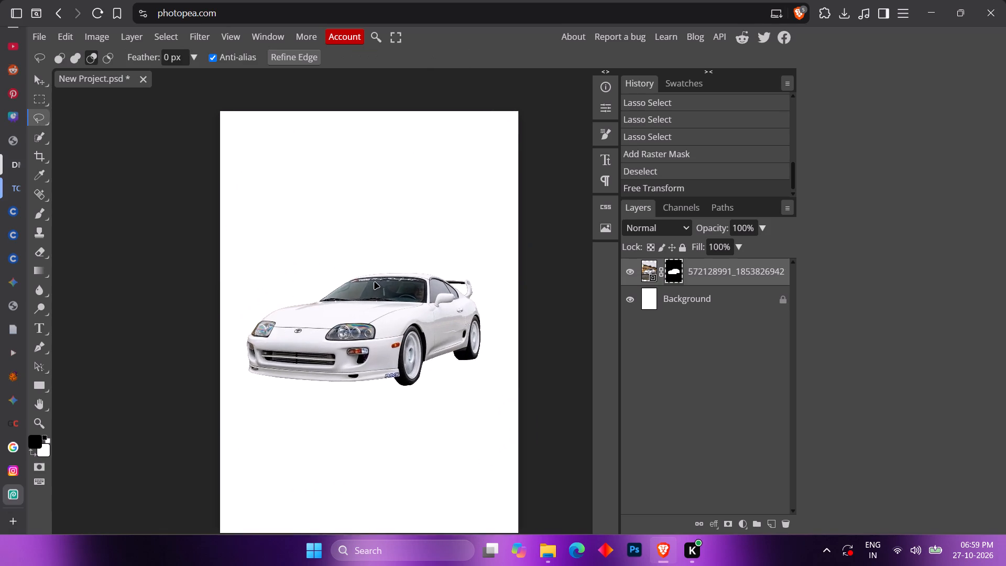
{"action": "scroll", "coordinate": [375, 282], "scroll_direction": "up", "scroll_amount": 3, "text": "alt"}
{"action": "scroll", "coordinate": [368, 279], "scroll_direction": "down", "scroll_amount": 6, "text": "alt"}
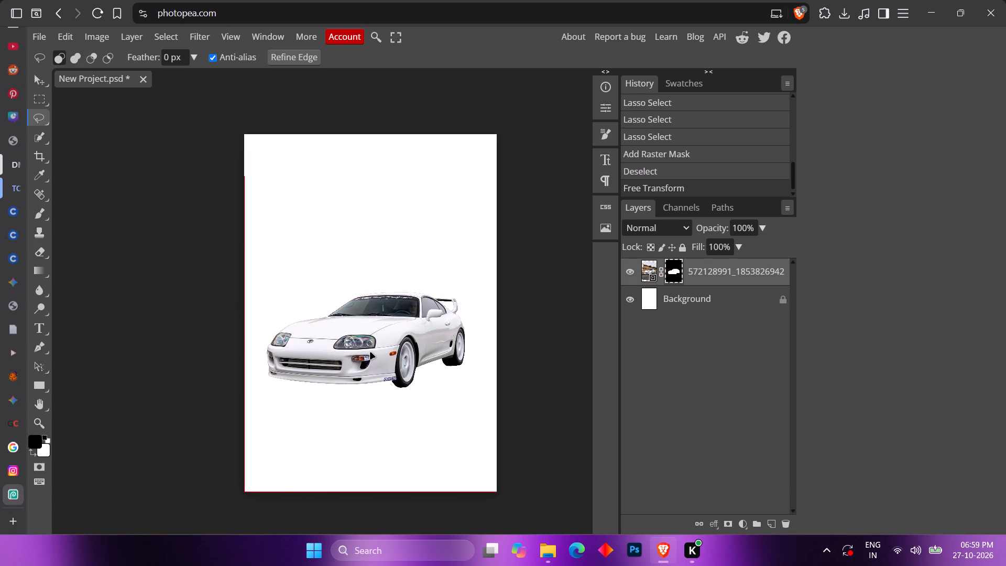
{"action": "left_click", "coordinate": [370, 354], "text": "ctrl"}
{"action": "scroll", "coordinate": [387, 338], "scroll_direction": "up", "scroll_amount": 2, "text": "alt"}
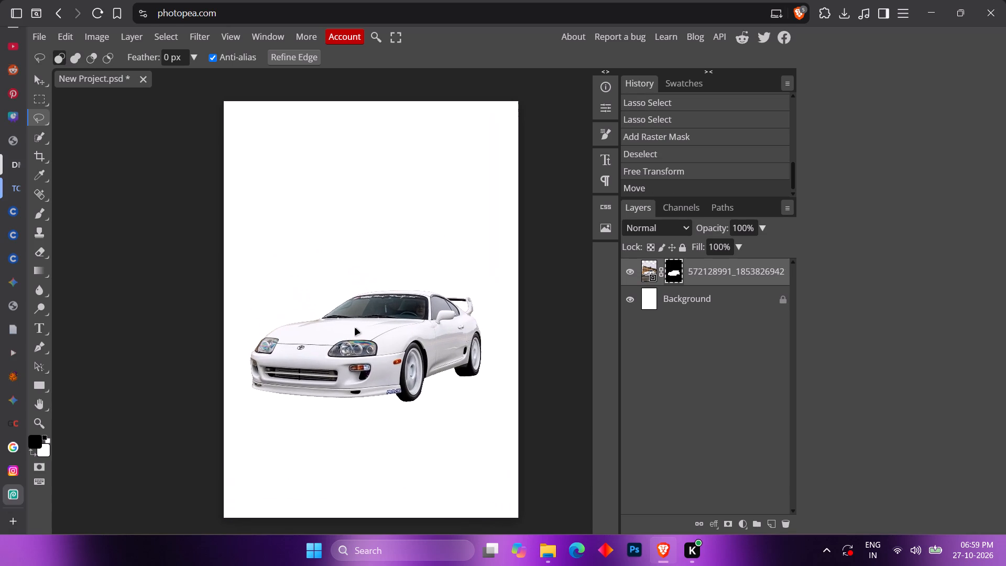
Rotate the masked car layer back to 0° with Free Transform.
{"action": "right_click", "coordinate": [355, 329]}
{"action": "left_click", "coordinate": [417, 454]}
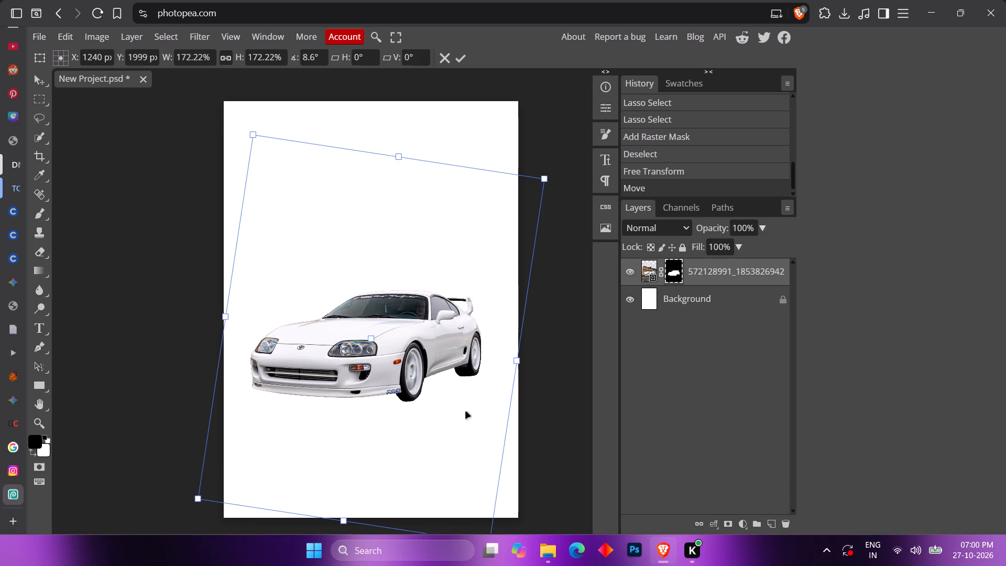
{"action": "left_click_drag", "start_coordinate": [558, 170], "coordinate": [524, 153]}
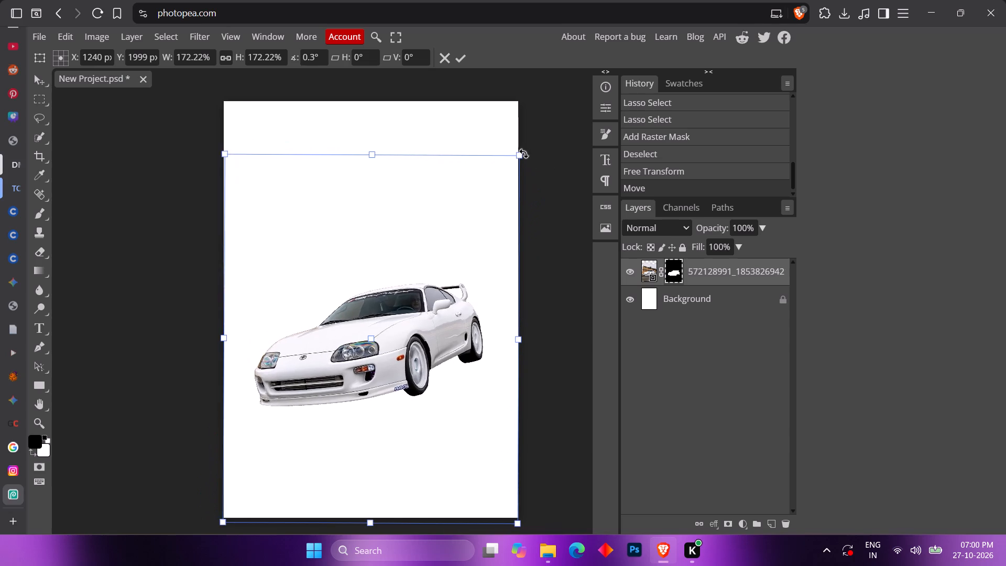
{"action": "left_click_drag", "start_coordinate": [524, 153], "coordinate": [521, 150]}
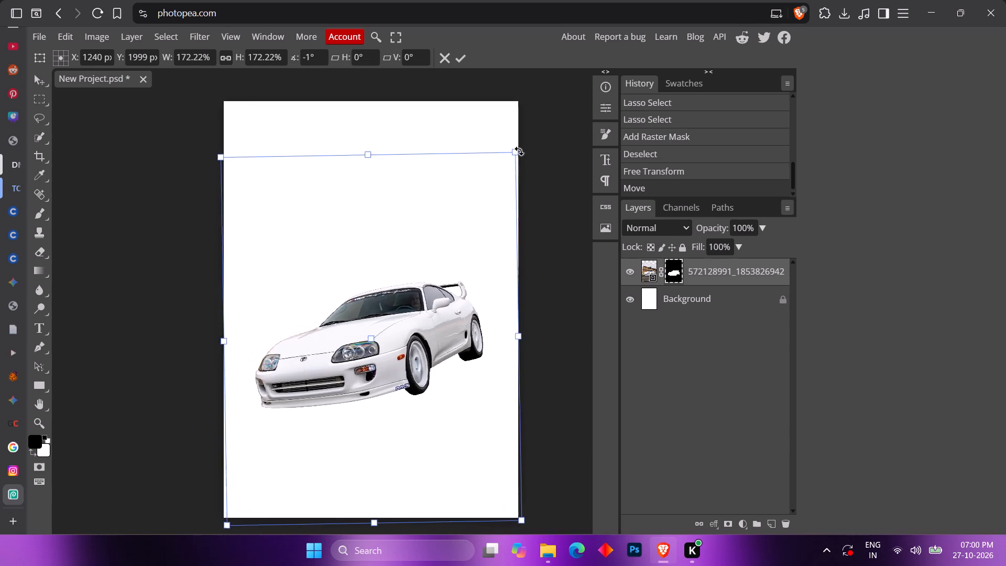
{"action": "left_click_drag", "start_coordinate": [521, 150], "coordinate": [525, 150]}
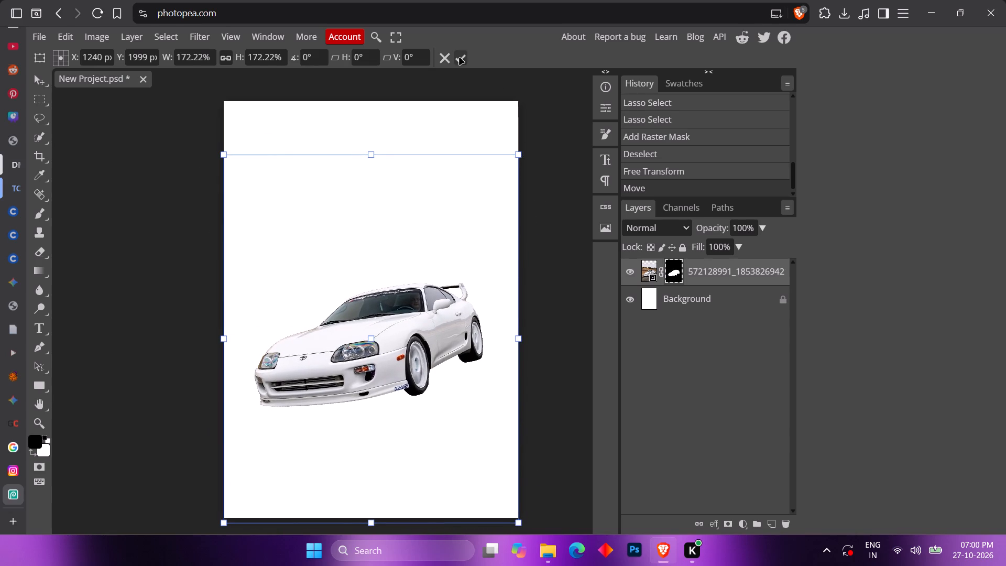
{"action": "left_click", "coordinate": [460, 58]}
Duplicate the masked car layer.
{"action": "scroll", "coordinate": [456, 206], "scroll_direction": "up", "scroll_amount": 1}
{"action": "scroll", "coordinate": [456, 206], "scroll_direction": "down", "scroll_amount": 1}
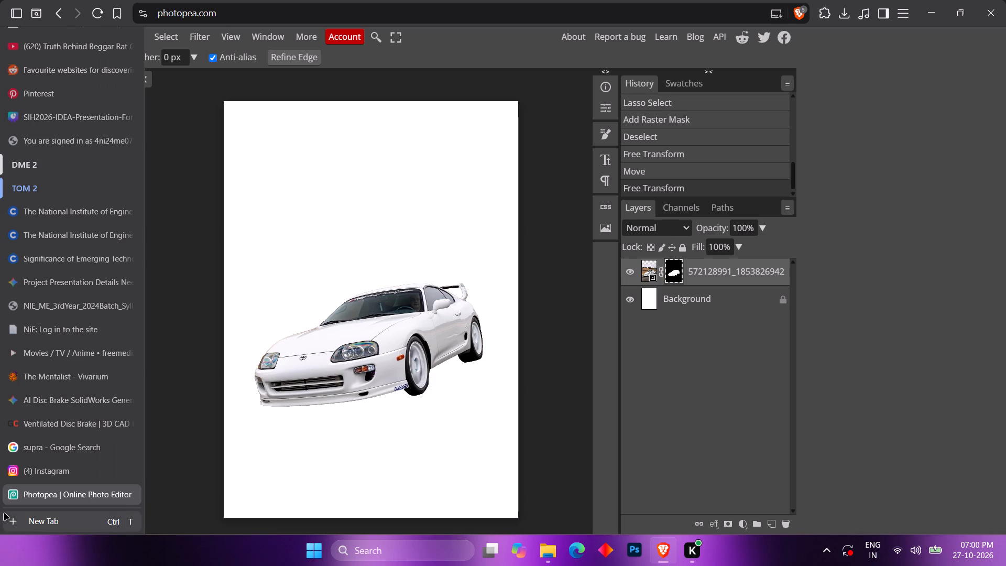
{"action": "scroll", "coordinate": [65, 447], "scroll_direction": "down", "scroll_amount": 3}
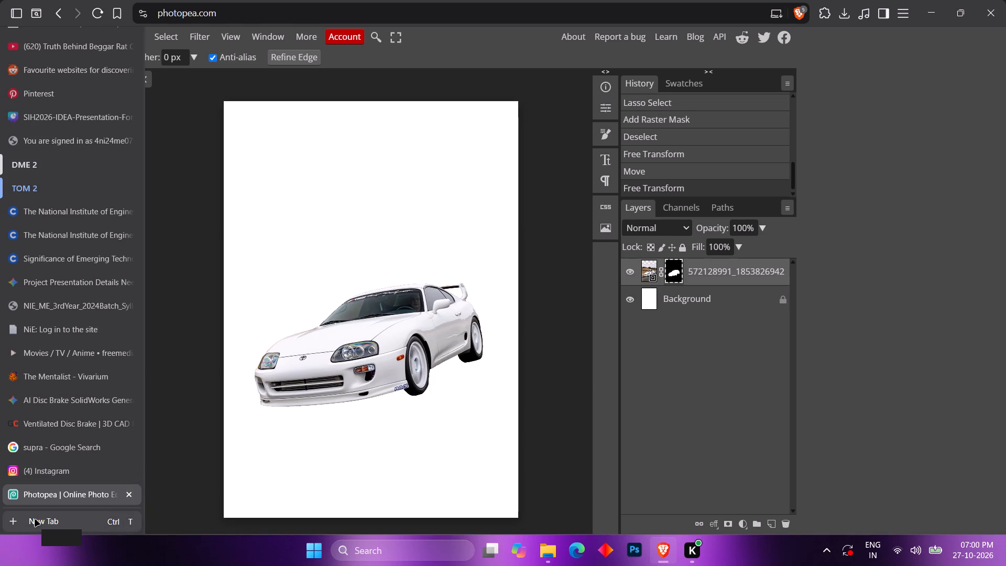
{"action": "left_click", "coordinate": [706, 277]}
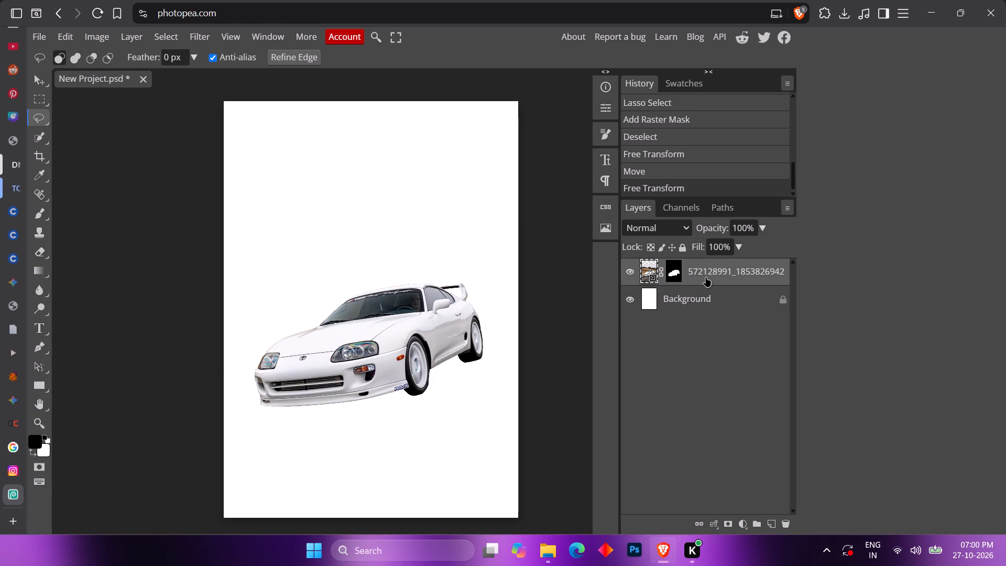
{"action": "key", "text": "ctrl+j"}
Delete the raster mask from the lower copy of the car layer to restore its full photo.
{"action": "left_click", "coordinate": [670, 298]}
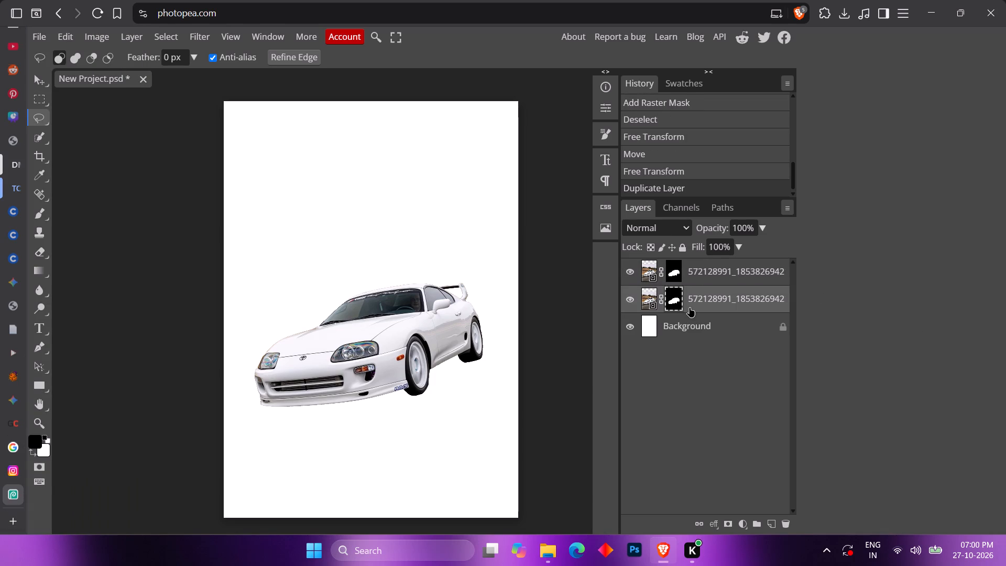
{"action": "key", "text": "Delete"}
{"action": "left_click", "coordinate": [766, 226]}
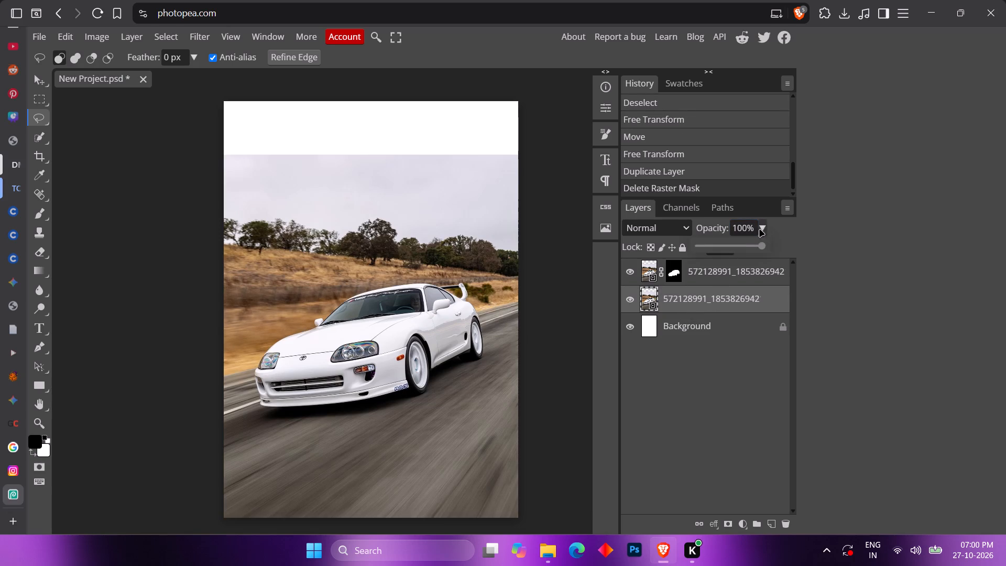
{"action": "left_click", "coordinate": [786, 232]}
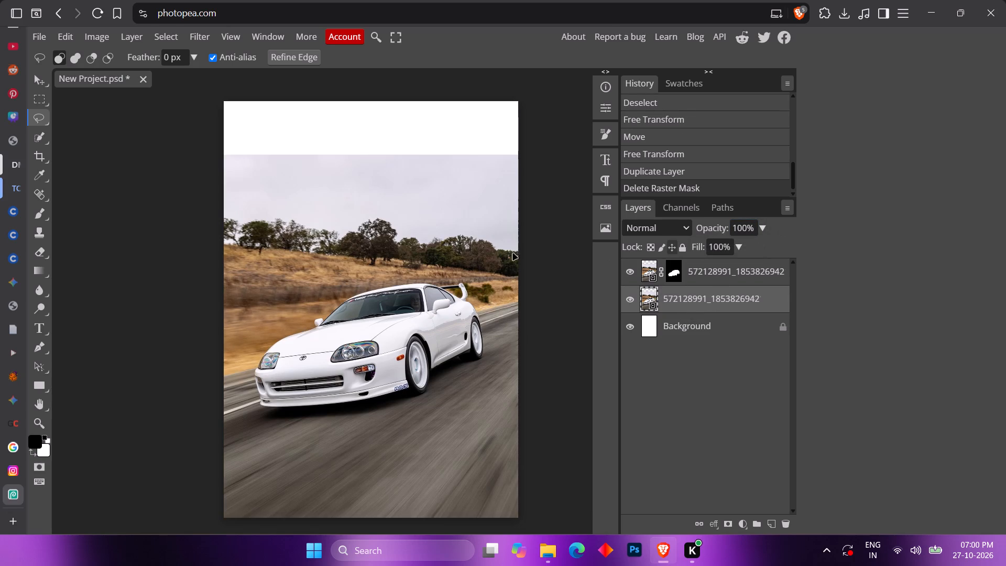
Select both car photo layers and scale them together proportionally to about 116% with Free Transform.
{"action": "scroll", "coordinate": [495, 254], "scroll_direction": "down", "scroll_amount": 1}
{"action": "left_click", "coordinate": [705, 273], "text": "ctrl"}
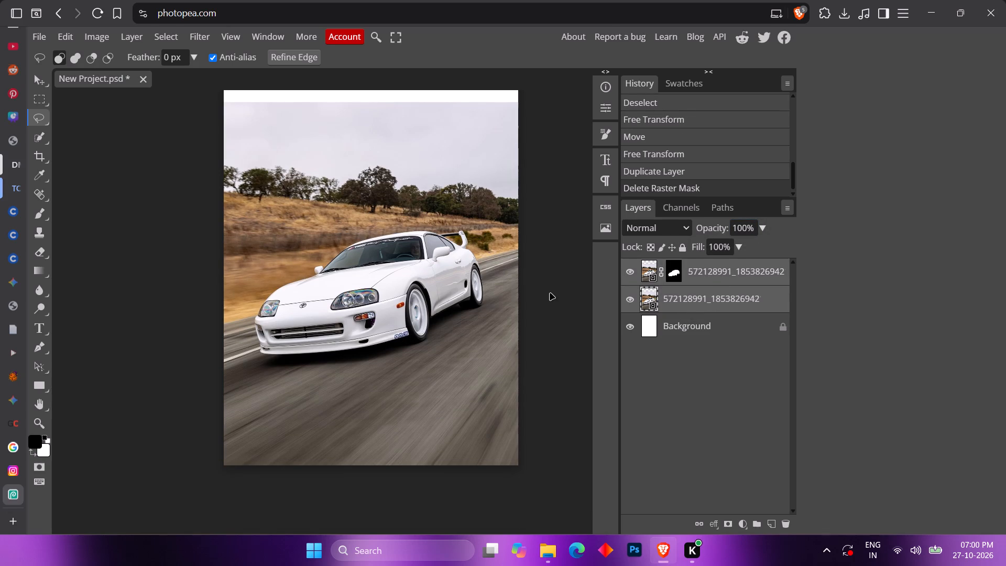
{"action": "right_click", "coordinate": [480, 292]}
{"action": "left_click", "coordinate": [545, 456]}
{"action": "scroll", "coordinate": [366, 337], "scroll_direction": "down", "scroll_amount": 3, "text": "alt"}
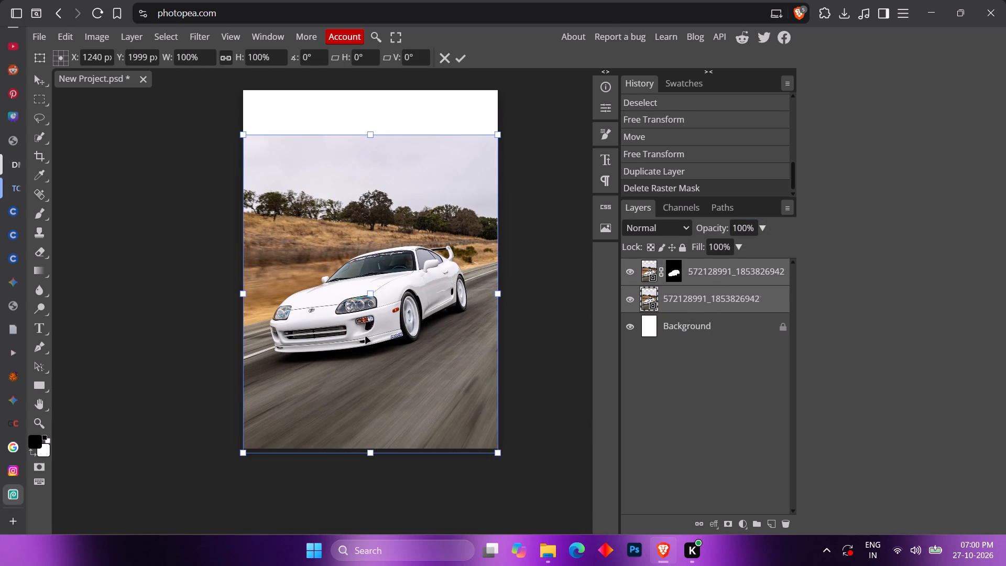
{"action": "left_click_drag", "start_coordinate": [489, 448], "coordinate": [516, 472], "text": "alt"}
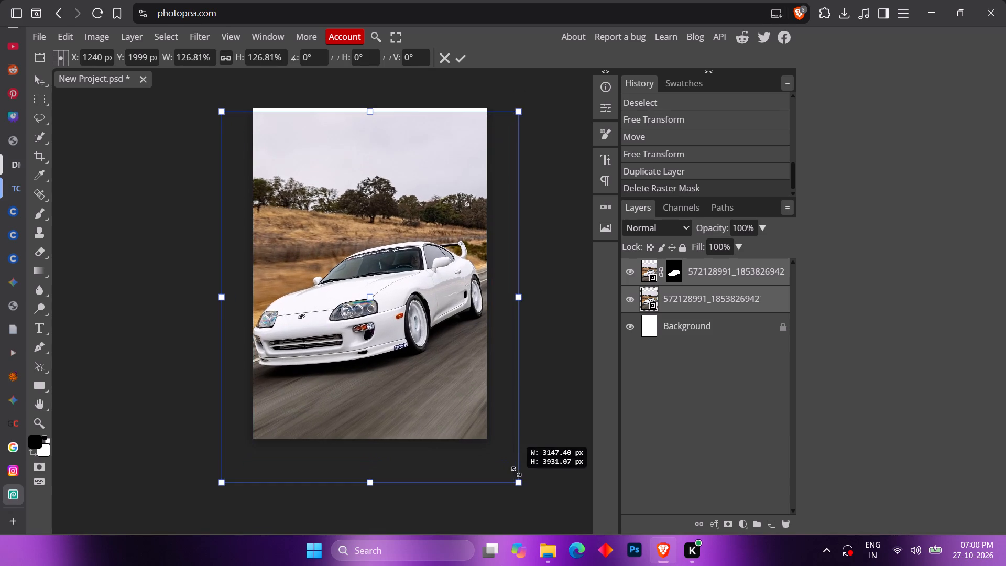
{"action": "left_click_drag", "start_coordinate": [516, 472], "coordinate": [533, 464], "text": "alt"}
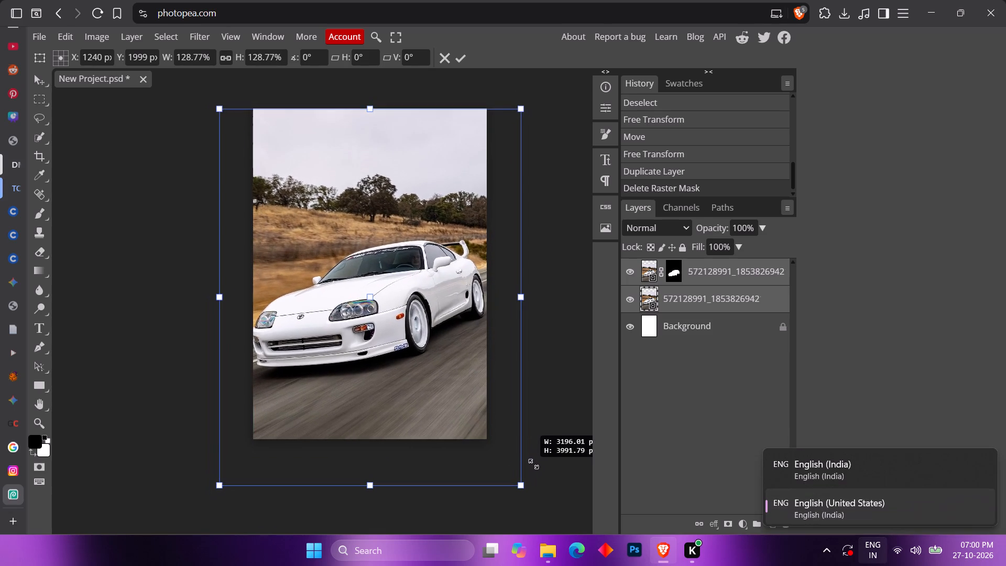
{"action": "left_click_drag", "start_coordinate": [533, 464], "coordinate": [522, 445], "text": "alt"}
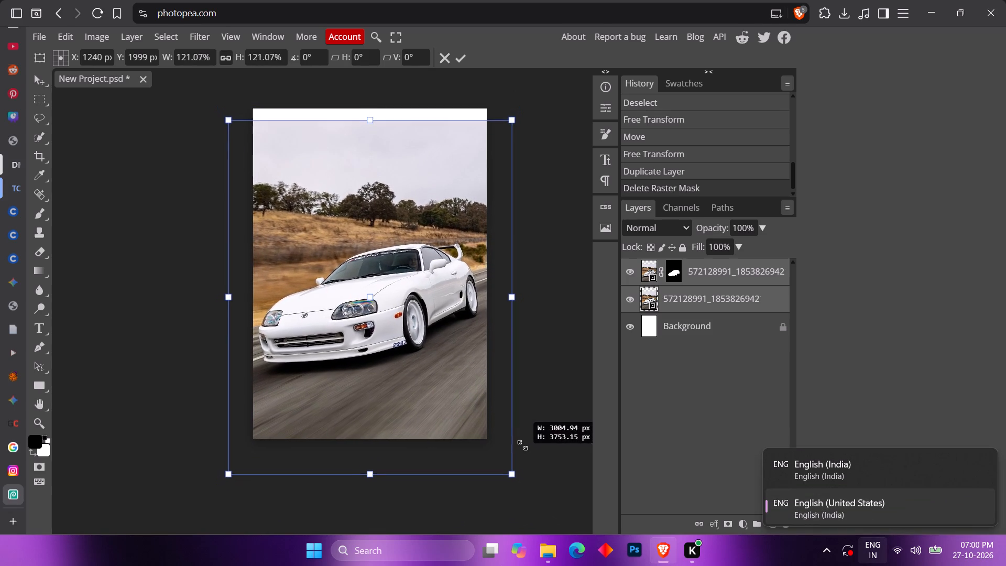
{"action": "left_click_drag", "start_coordinate": [522, 445], "coordinate": [518, 440], "text": "alt"}
{"action": "left_click", "coordinate": [474, 412]}
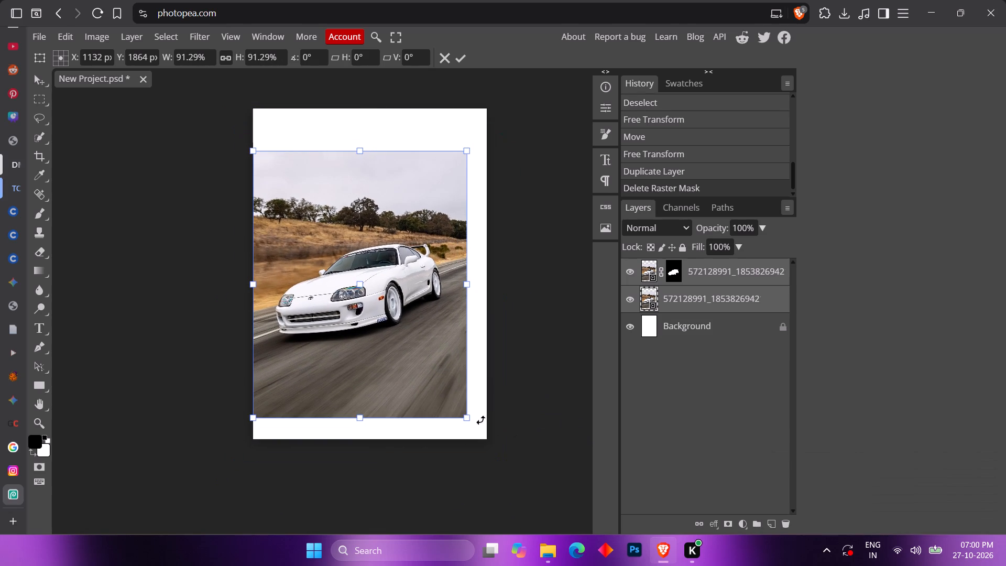
{"action": "right_click", "coordinate": [418, 354]}
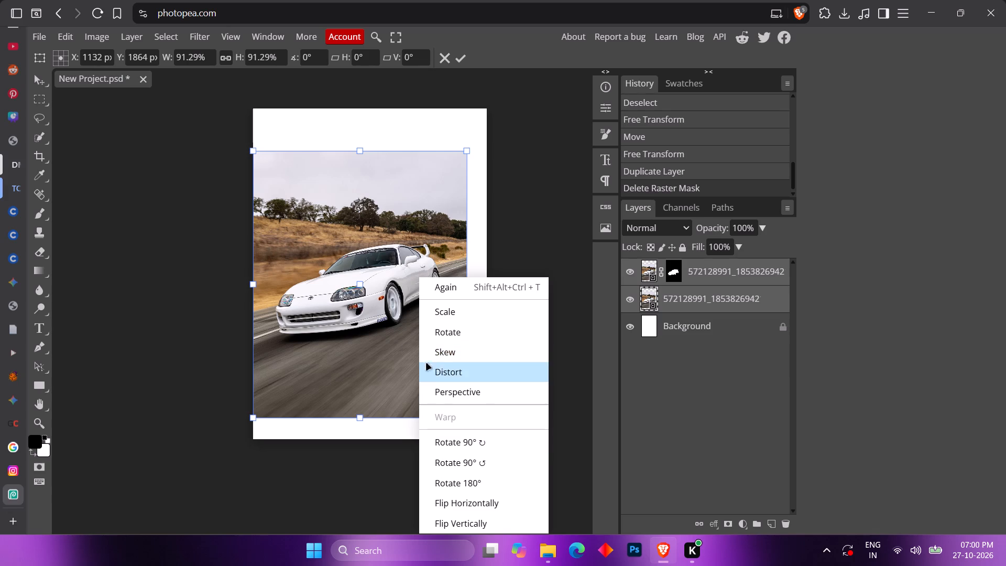
{"action": "left_click", "coordinate": [381, 328]}
{"action": "left_click_drag", "start_coordinate": [469, 422], "coordinate": [497, 453], "text": "alt"}
{"action": "left_click", "coordinate": [497, 453], "text": "alt"}
Reposition the two scaled car photo layers to X 1240 px, Y 1798 px so the photo covers the whole poster, and apply the transform.
{"action": "left_click_drag", "start_coordinate": [435, 393], "coordinate": [437, 386]}
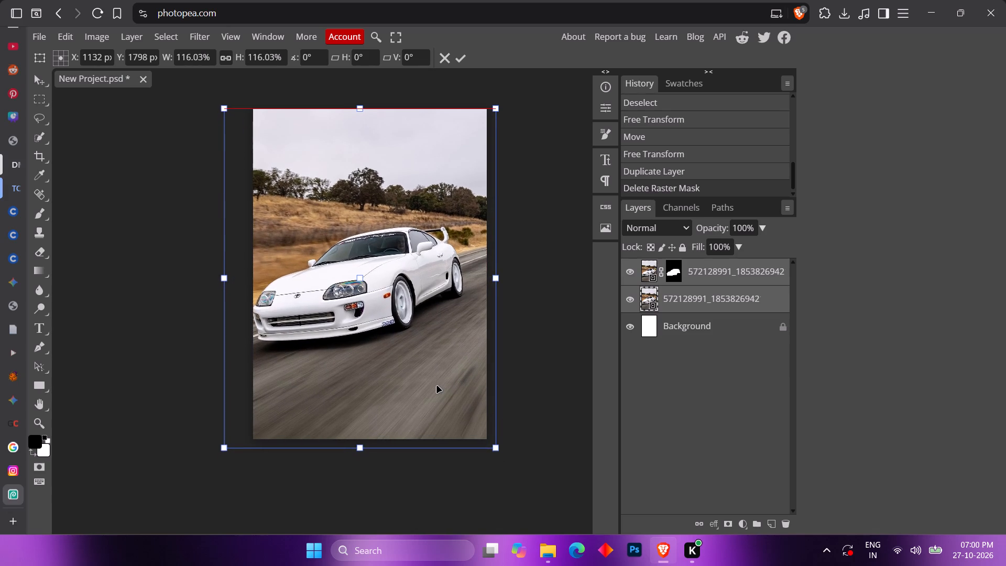
{"action": "left_click_drag", "start_coordinate": [437, 386], "coordinate": [442, 386]}
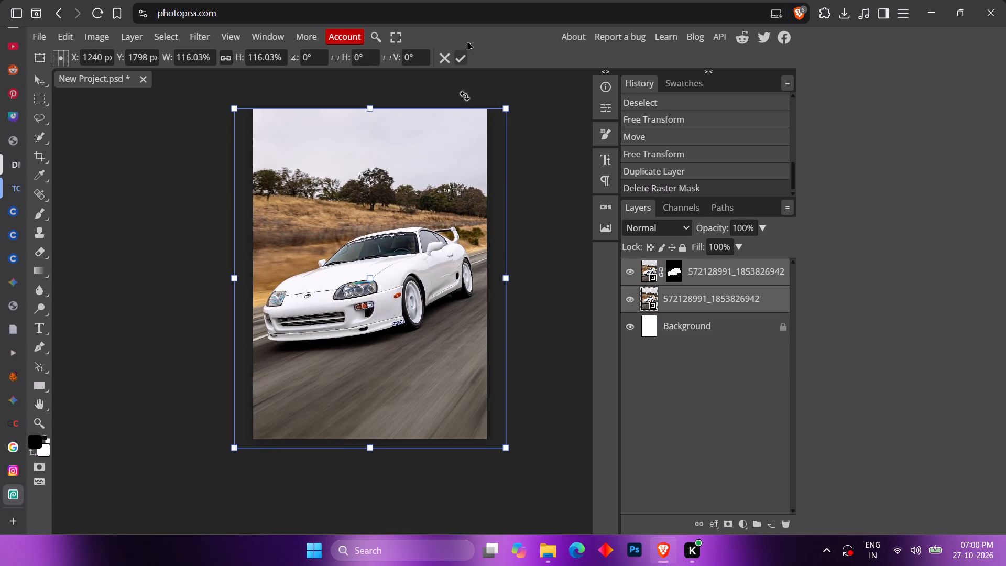
{"action": "left_click", "coordinate": [464, 52]}
Add a new layer directly above the full car photo, beneath the masked cutout, and fill it with black.
{"action": "scroll", "coordinate": [388, 254], "scroll_direction": "up", "scroll_amount": 4, "text": "alt"}
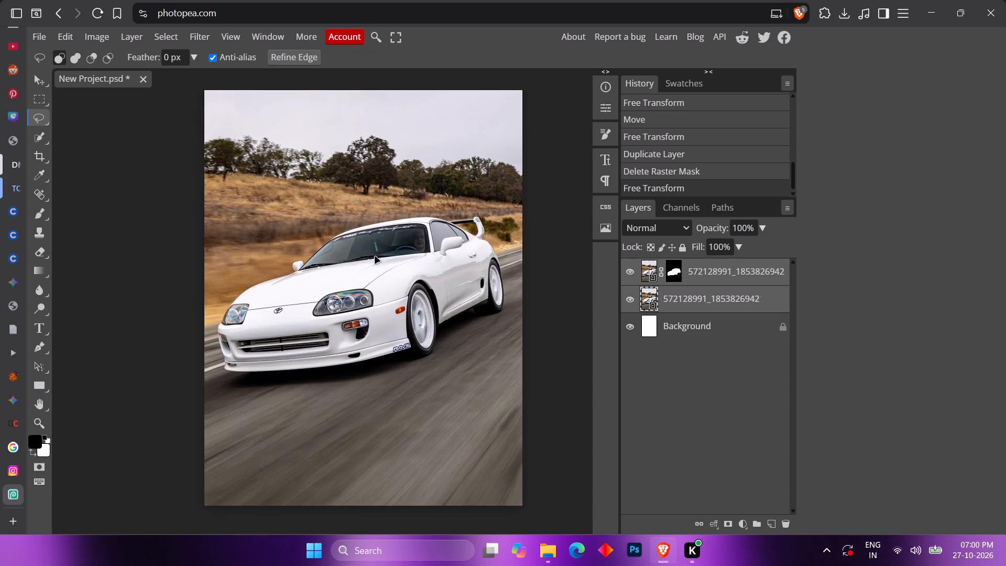
{"action": "scroll", "coordinate": [363, 256], "scroll_direction": "up", "scroll_amount": 2}
{"action": "left_click", "coordinate": [709, 301]}
{"action": "left_click", "coordinate": [765, 228]}
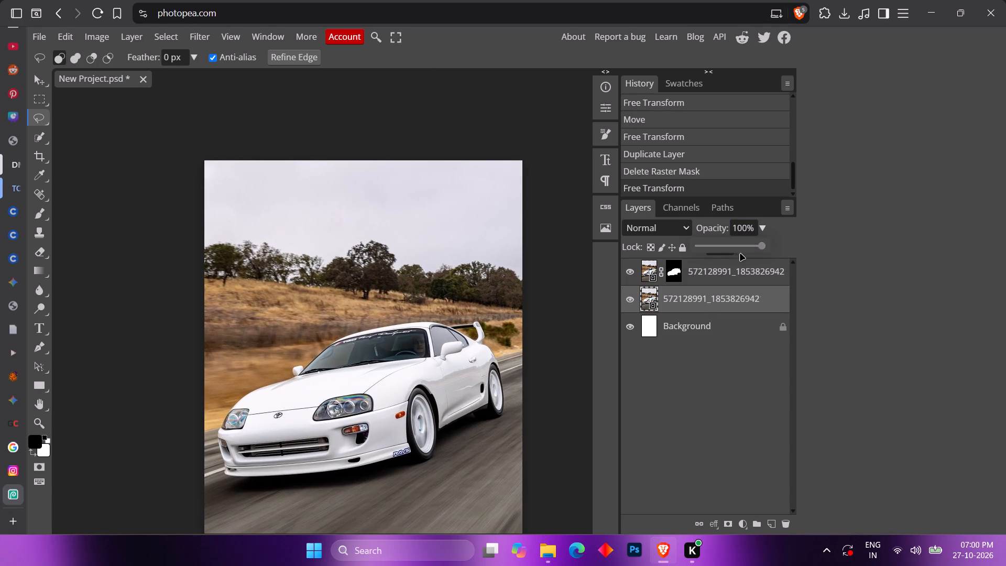
{"action": "left_click", "coordinate": [783, 234]}
{"action": "scroll", "coordinate": [427, 397], "scroll_direction": "down", "scroll_amount": 2}
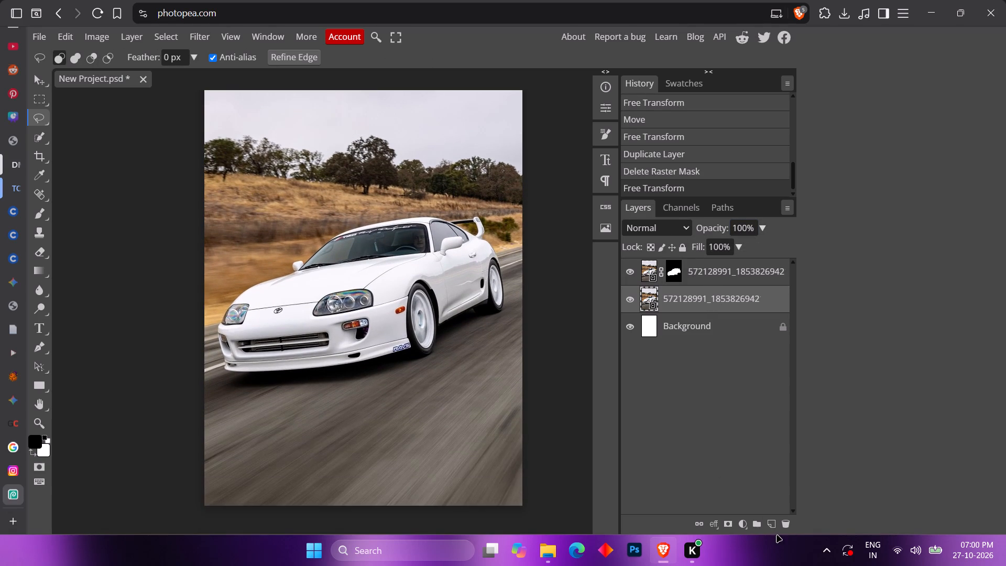
{"action": "left_click", "coordinate": [772, 528]}
{"action": "key", "text": "alt+BackSpace"}
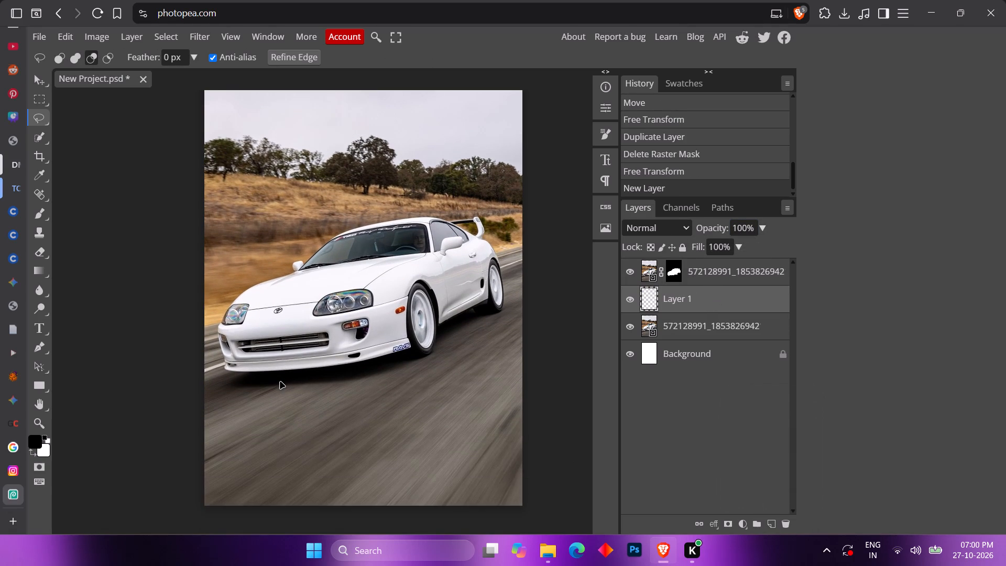
Lower the black fill layer's opacity to 29%.
{"action": "left_click", "coordinate": [763, 227]}
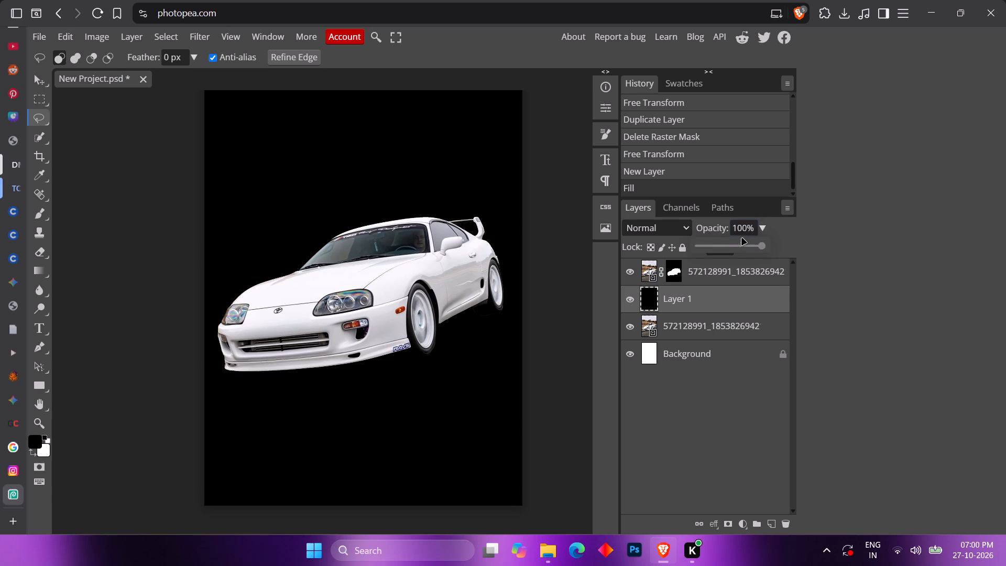
{"action": "left_click_drag", "start_coordinate": [709, 247], "coordinate": [724, 245]}
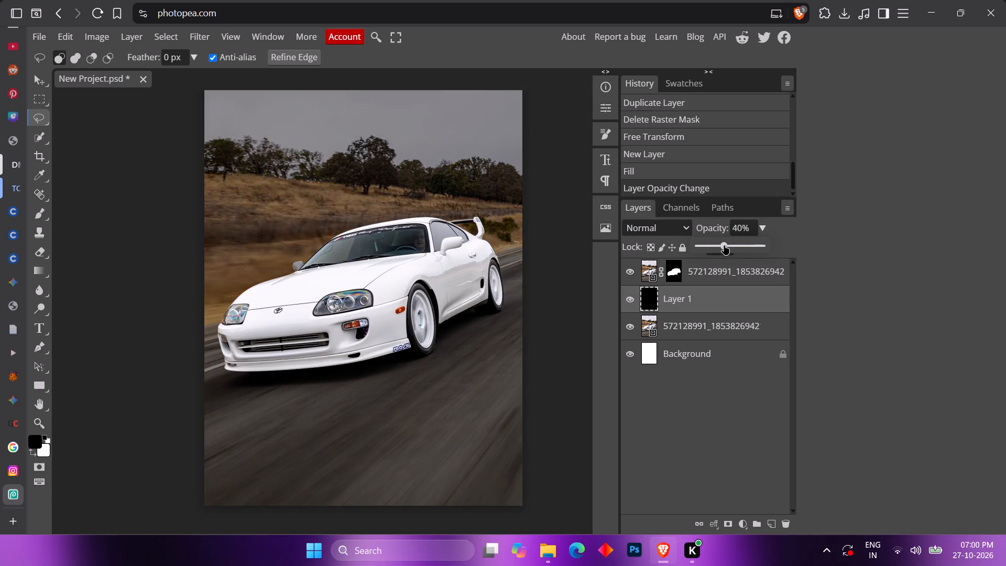
{"action": "left_click_drag", "start_coordinate": [724, 245], "coordinate": [717, 246]}
{"action": "left_click", "coordinate": [780, 240]}
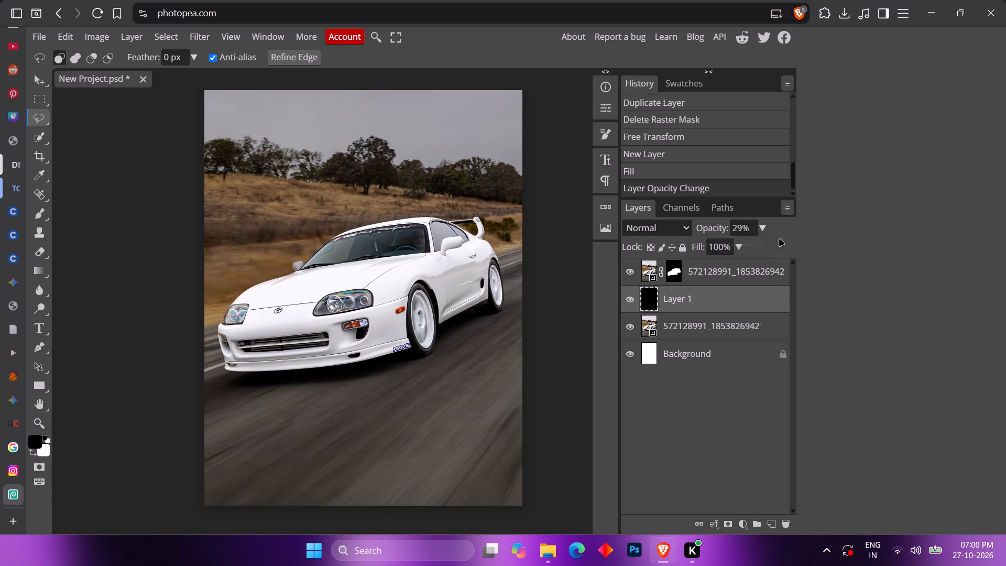
Browse the fonts for the Type tool and choose Caprasimo.
{"action": "scroll", "coordinate": [379, 313], "scroll_direction": "up", "scroll_amount": 1}
{"action": "scroll", "coordinate": [379, 313], "scroll_direction": "down", "scroll_amount": 1}
{"action": "scroll", "coordinate": [379, 313], "scroll_direction": "up", "scroll_amount": 1}
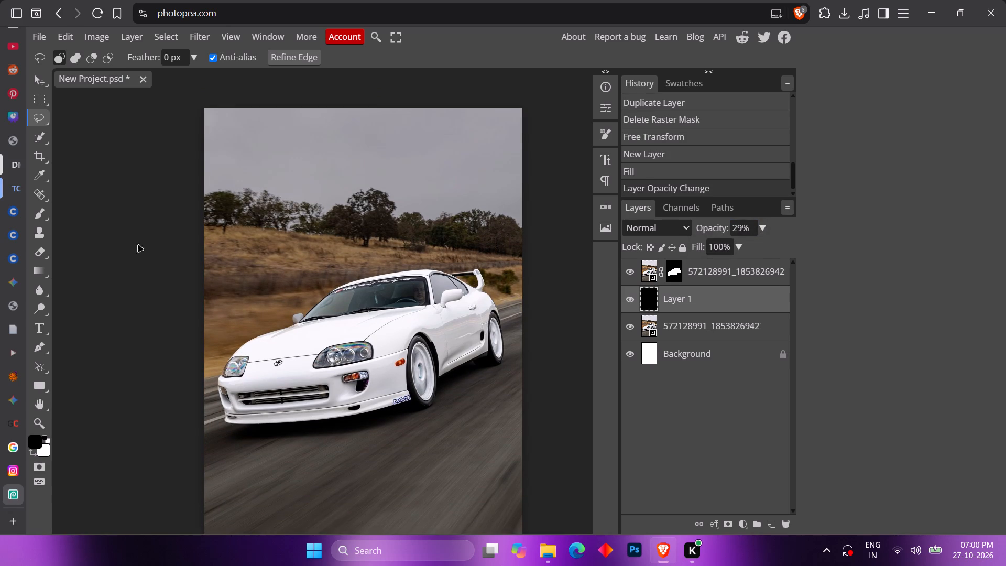
{"action": "left_click", "coordinate": [48, 329]}
{"action": "right_click", "coordinate": [48, 330]}
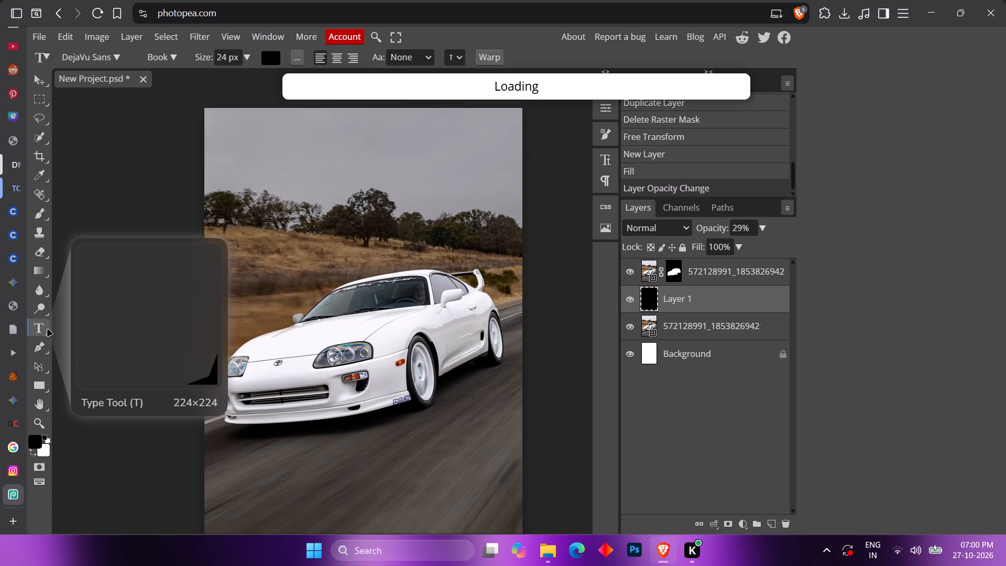
{"action": "left_click", "coordinate": [151, 332]}
{"action": "left_click", "coordinate": [102, 59]}
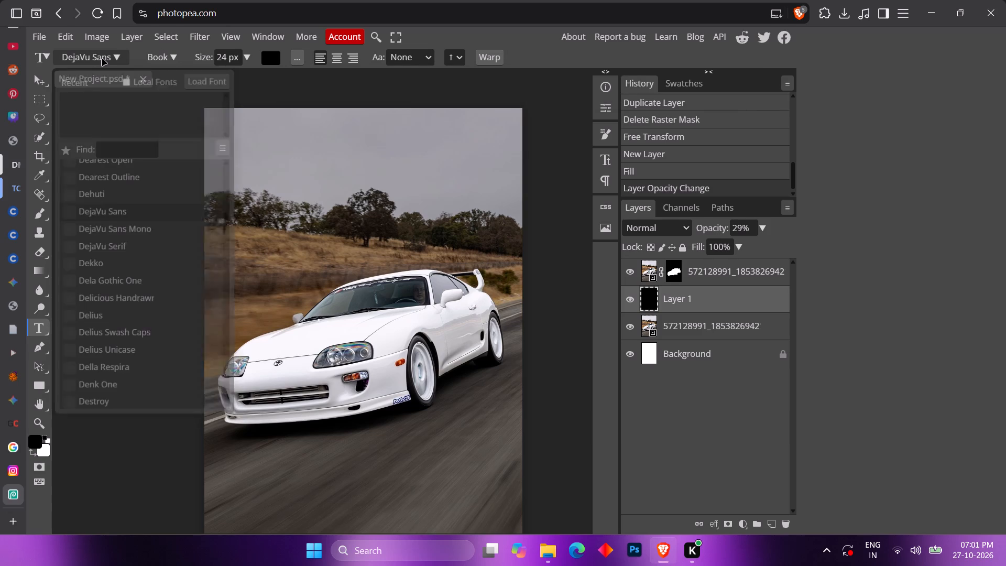
{"action": "scroll", "coordinate": [172, 229], "scroll_direction": "up", "scroll_amount": 1}
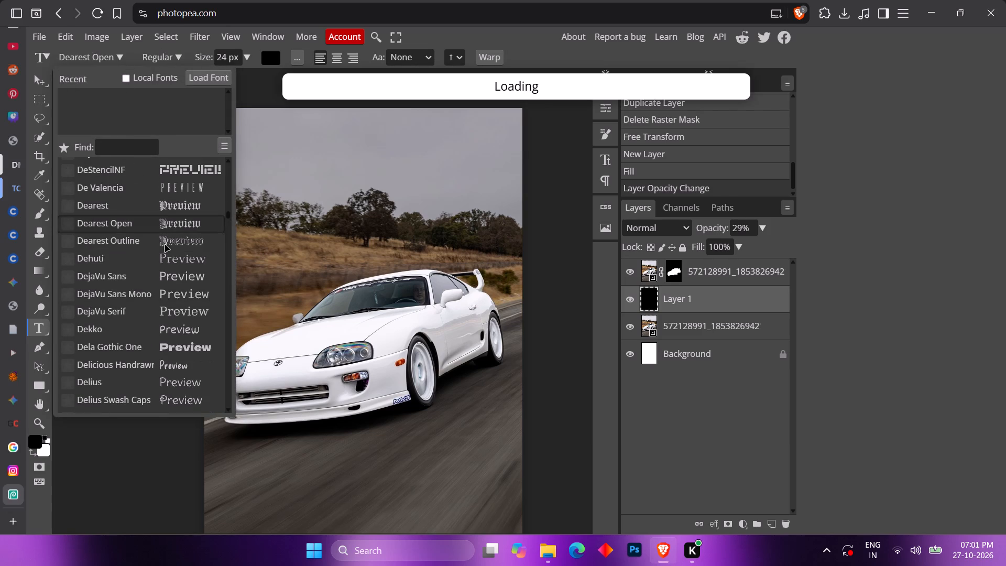
{"action": "scroll", "coordinate": [174, 339], "scroll_direction": "up", "scroll_amount": 8}
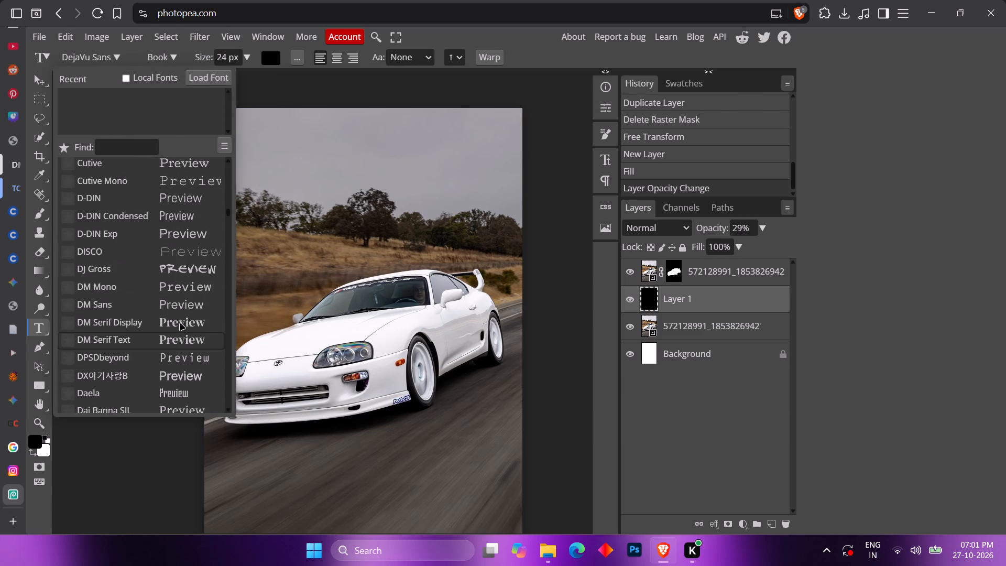
{"action": "scroll", "coordinate": [181, 315], "scroll_direction": "up", "scroll_amount": 7}
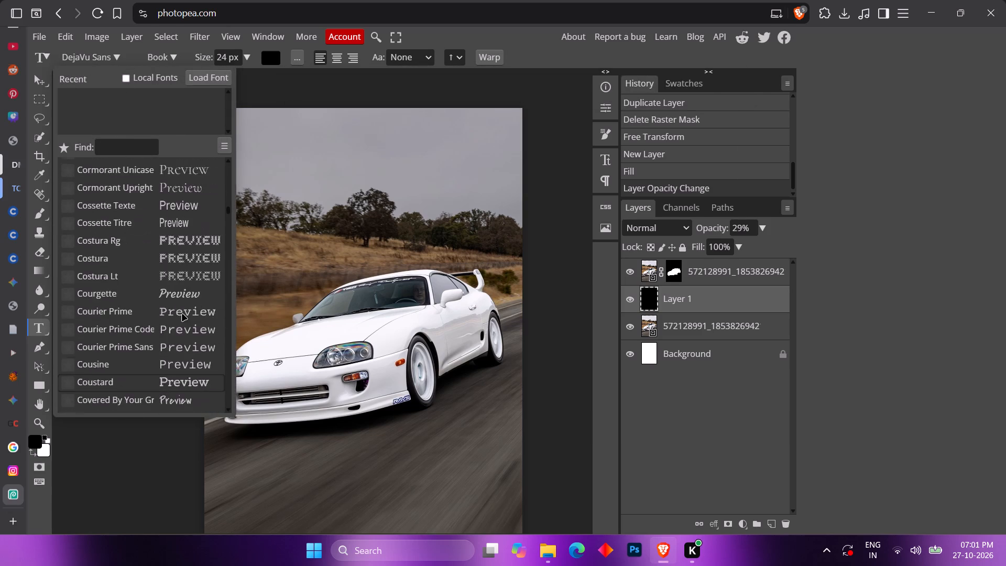
{"action": "scroll", "coordinate": [182, 314], "scroll_direction": "up", "scroll_amount": 13}
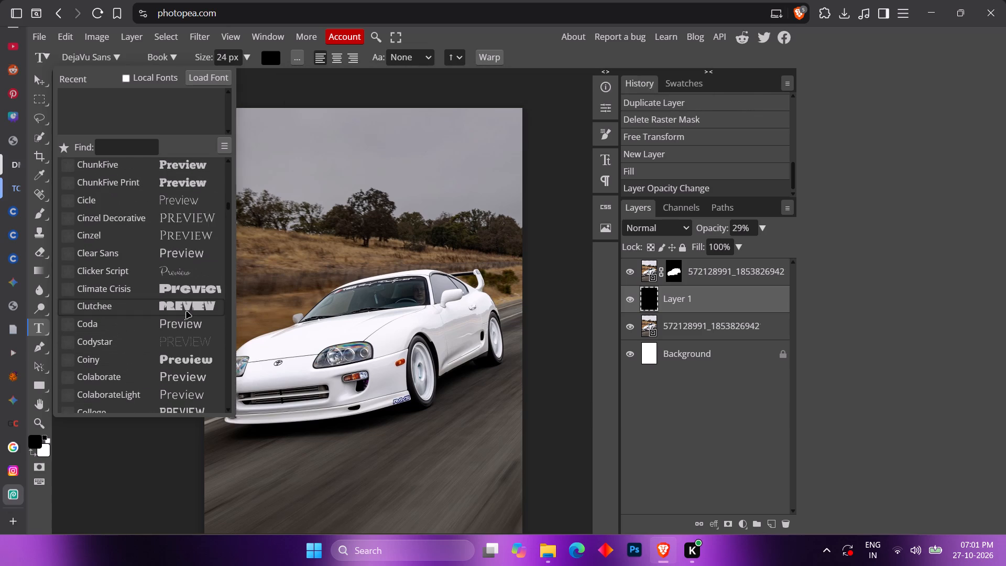
{"action": "scroll", "coordinate": [187, 312], "scroll_direction": "down", "scroll_amount": 1}
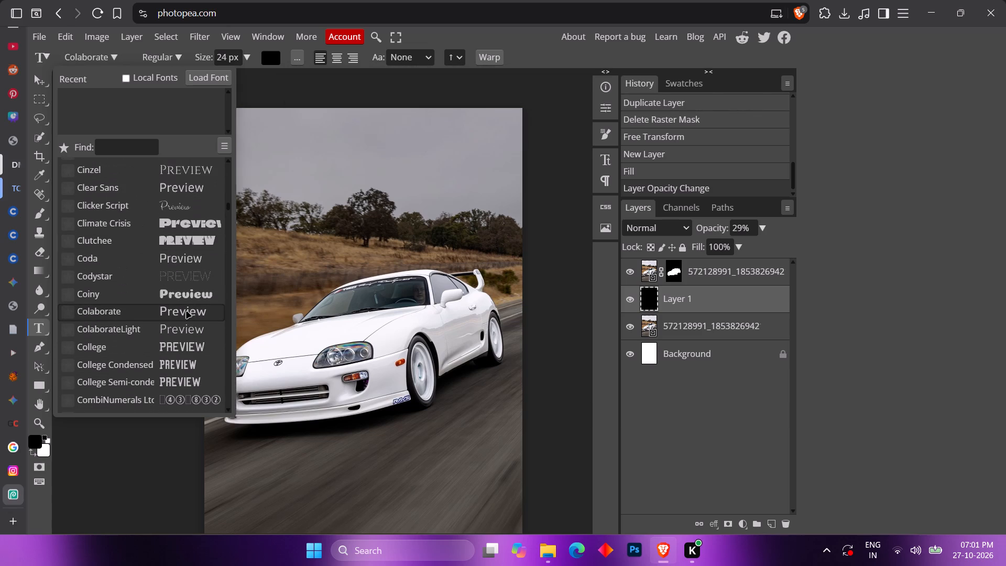
{"action": "scroll", "coordinate": [187, 312], "scroll_direction": "up", "scroll_amount": 7}
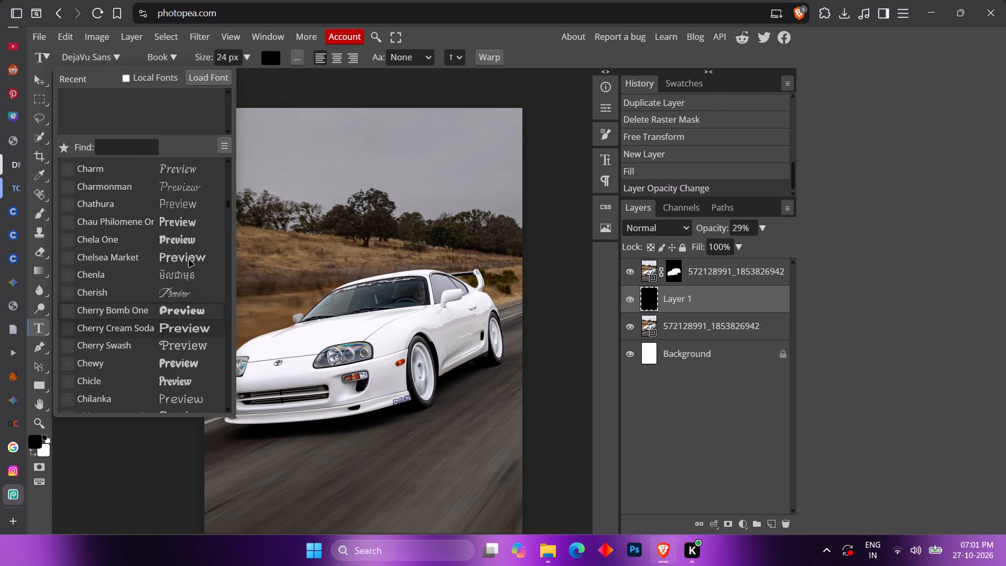
{"action": "scroll", "coordinate": [189, 260], "scroll_direction": "up", "scroll_amount": 8}
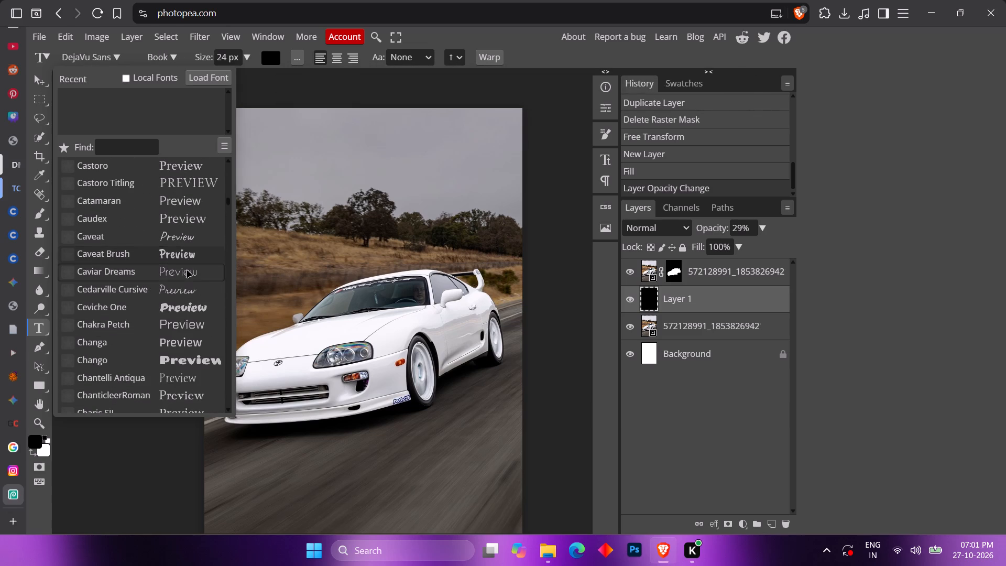
{"action": "scroll", "coordinate": [187, 271], "scroll_direction": "up", "scroll_amount": 4}
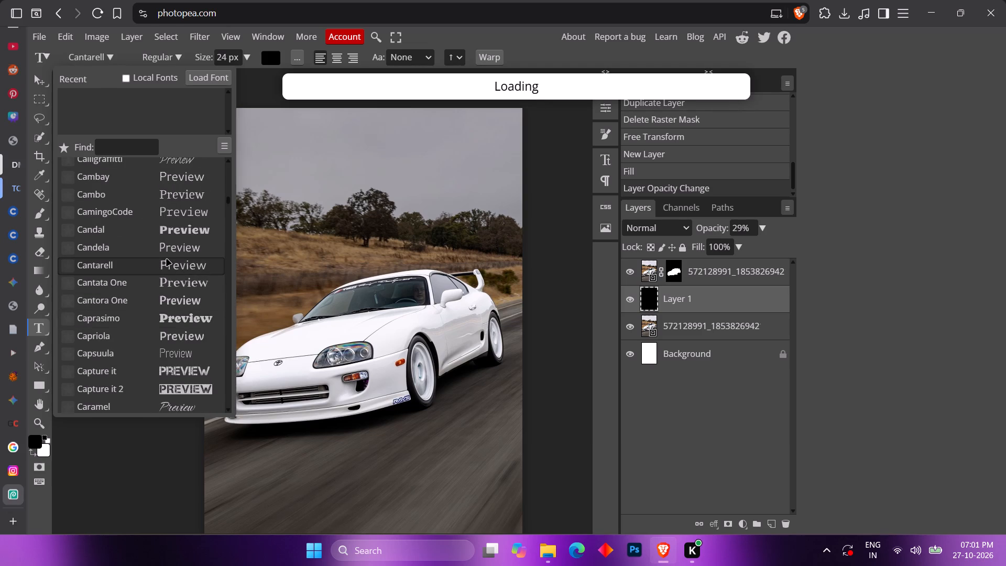
{"action": "scroll", "coordinate": [167, 259], "scroll_direction": "up", "scroll_amount": 2}
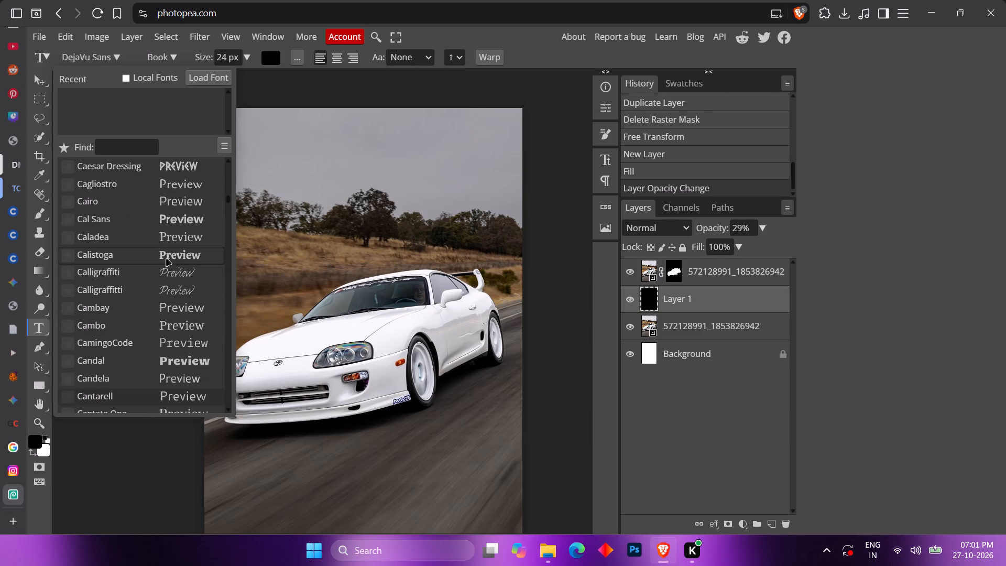
{"action": "scroll", "coordinate": [167, 259], "scroll_direction": "up", "scroll_amount": 3}
{"action": "scroll", "coordinate": [168, 248], "scroll_direction": "down", "scroll_amount": 6}
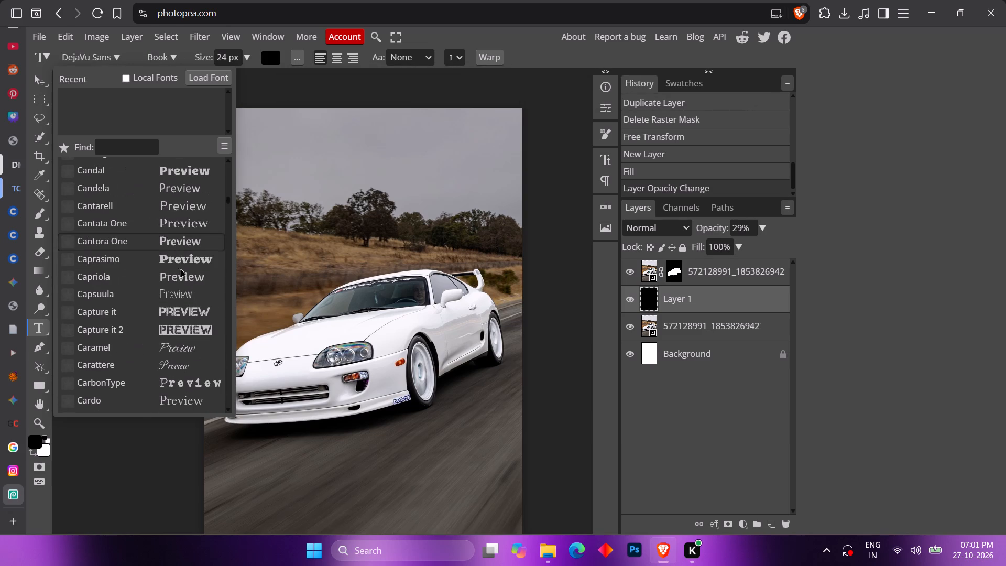
{"action": "left_click", "coordinate": [204, 252]}
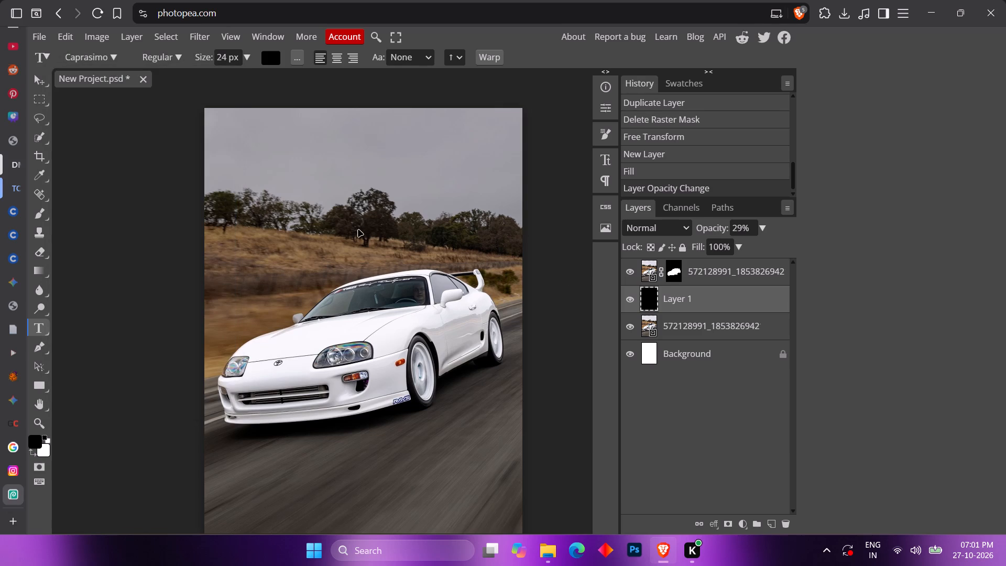
Add the text "SUPRA" over the trees above the car, coloured white (ffffff) and sized 150 px.
{"action": "left_click", "coordinate": [358, 230]}
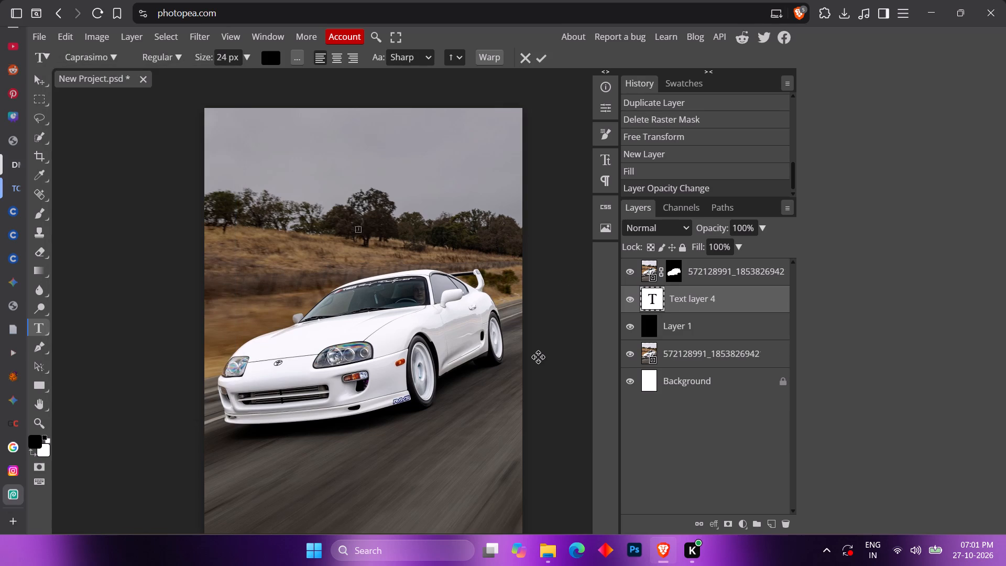
{"action": "type", "text": "SUPRA"}
{"action": "key", "text": "ctrl+a"}
{"action": "left_click", "coordinate": [270, 62]}
{"action": "left_click_drag", "start_coordinate": [261, 191], "coordinate": [84, 115]}
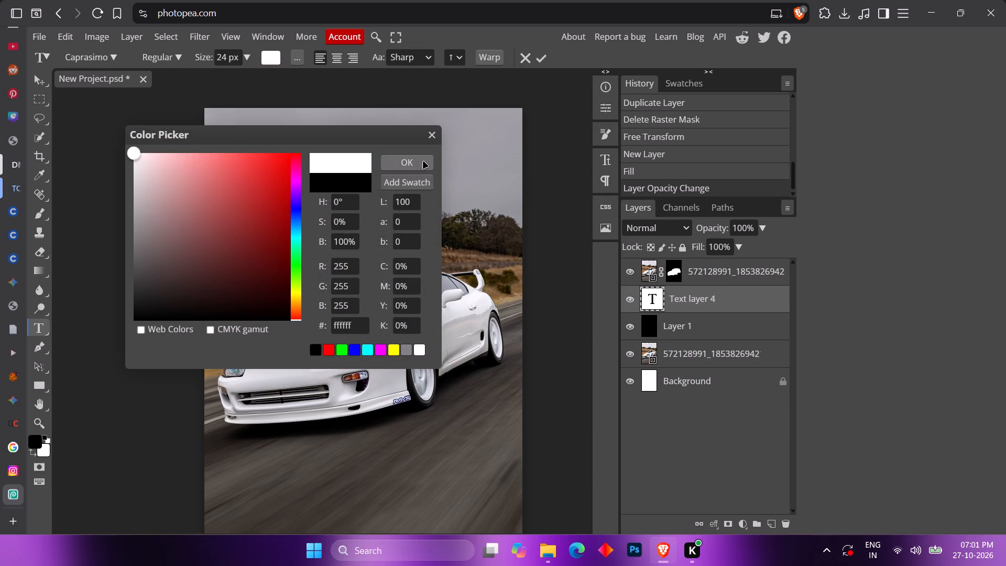
{"action": "left_click", "coordinate": [423, 162]}
{"action": "left_click", "coordinate": [247, 61]}
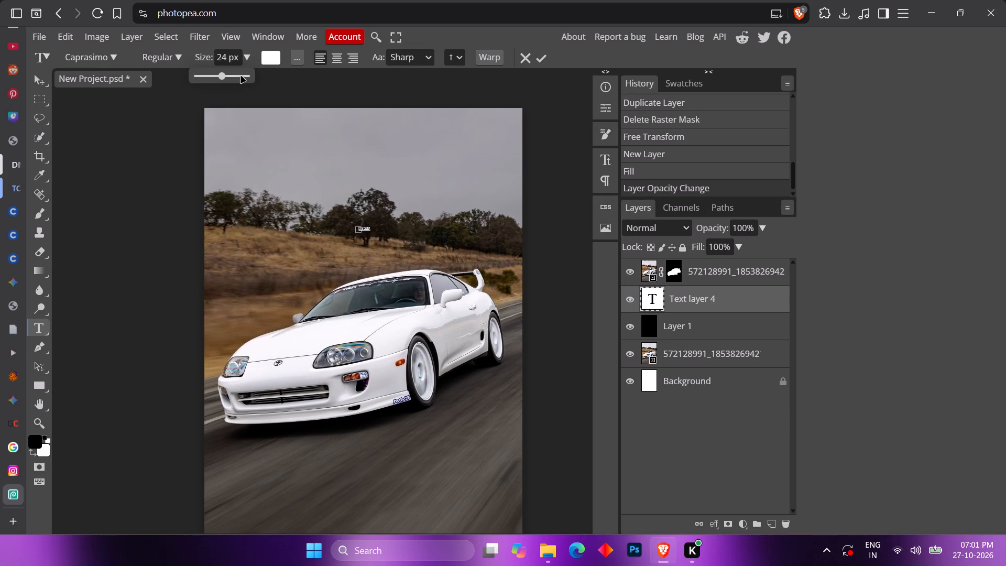
{"action": "left_click_drag", "start_coordinate": [225, 78], "coordinate": [250, 75]}
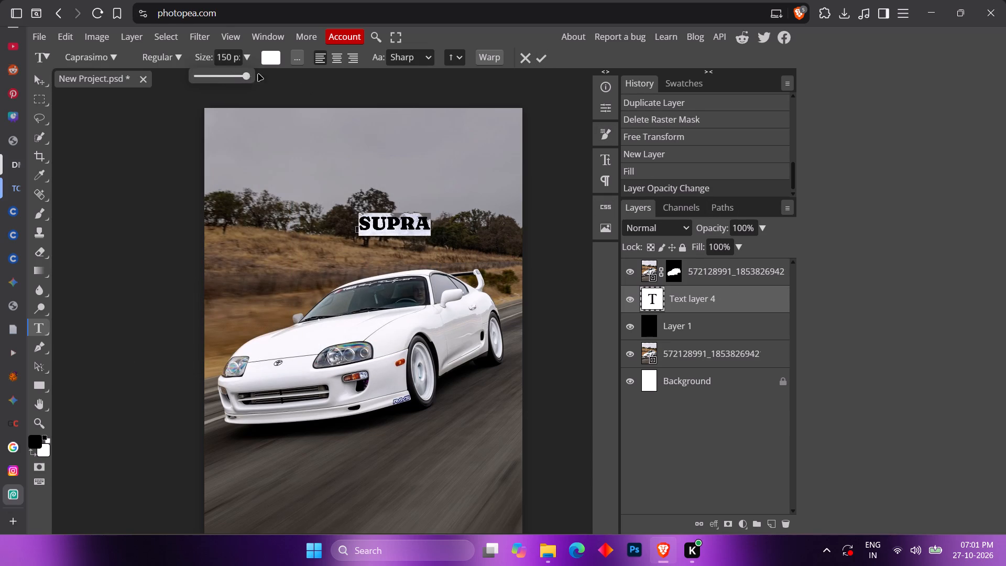
{"action": "left_click", "coordinate": [542, 57]}
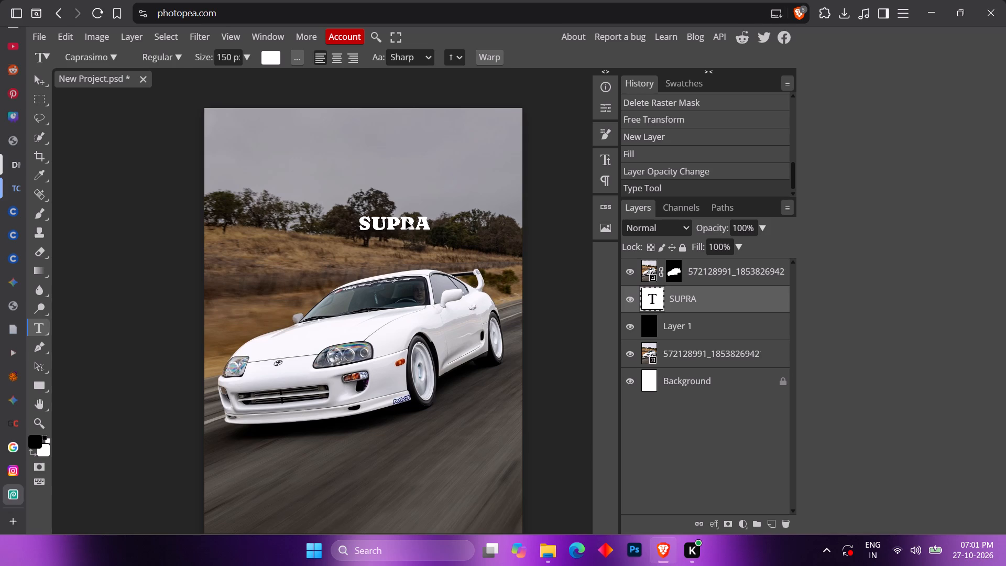
Move the SUPRA text so it sits horizontally centred on the poster, slightly higher above the car's roof.
{"action": "left_click_drag", "start_coordinate": [407, 222], "coordinate": [374, 214], "text": "ctrl"}
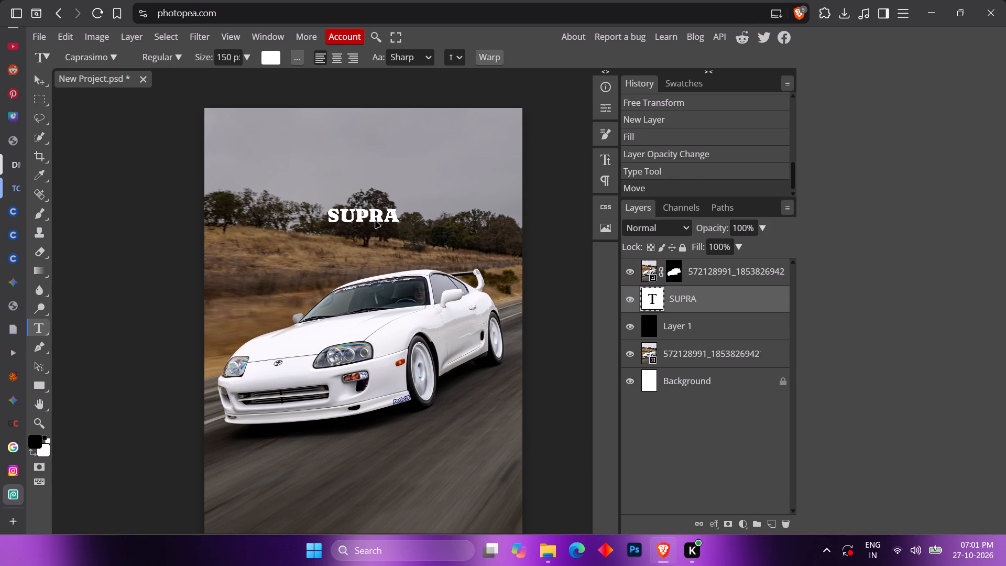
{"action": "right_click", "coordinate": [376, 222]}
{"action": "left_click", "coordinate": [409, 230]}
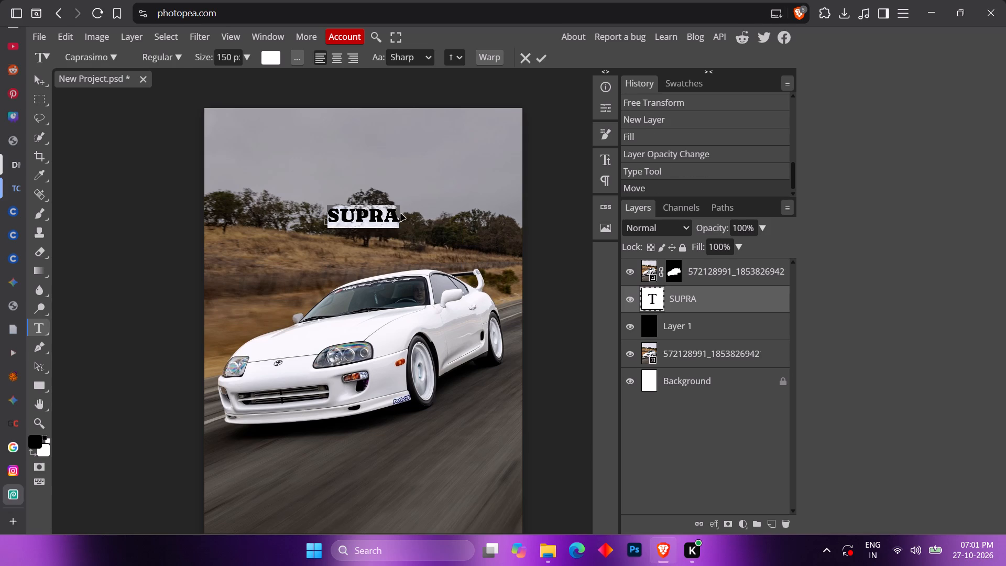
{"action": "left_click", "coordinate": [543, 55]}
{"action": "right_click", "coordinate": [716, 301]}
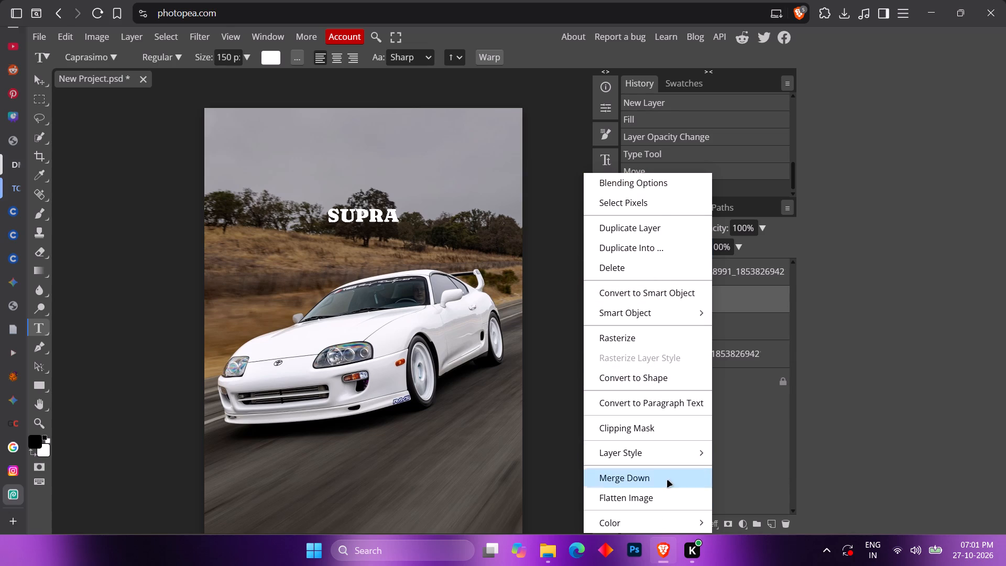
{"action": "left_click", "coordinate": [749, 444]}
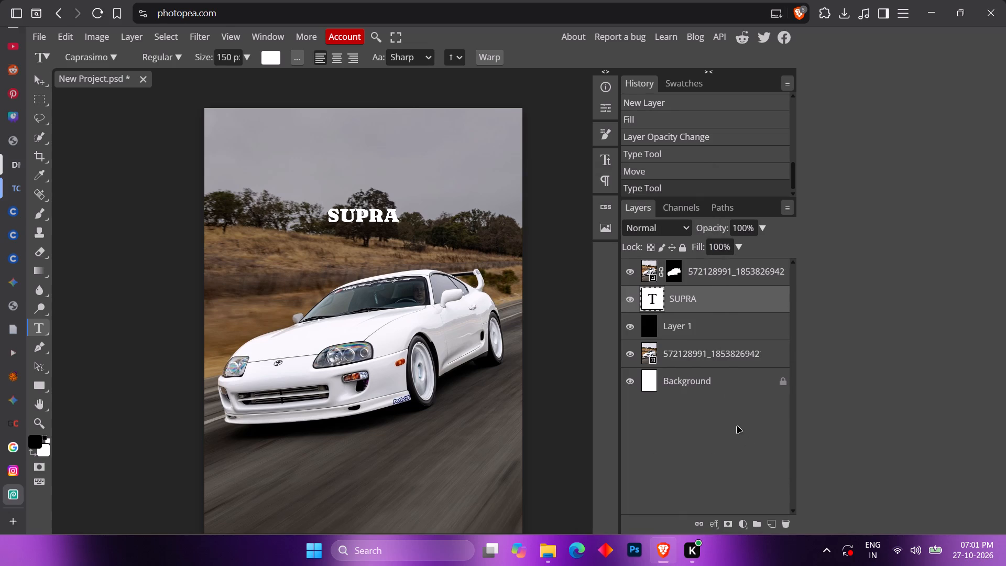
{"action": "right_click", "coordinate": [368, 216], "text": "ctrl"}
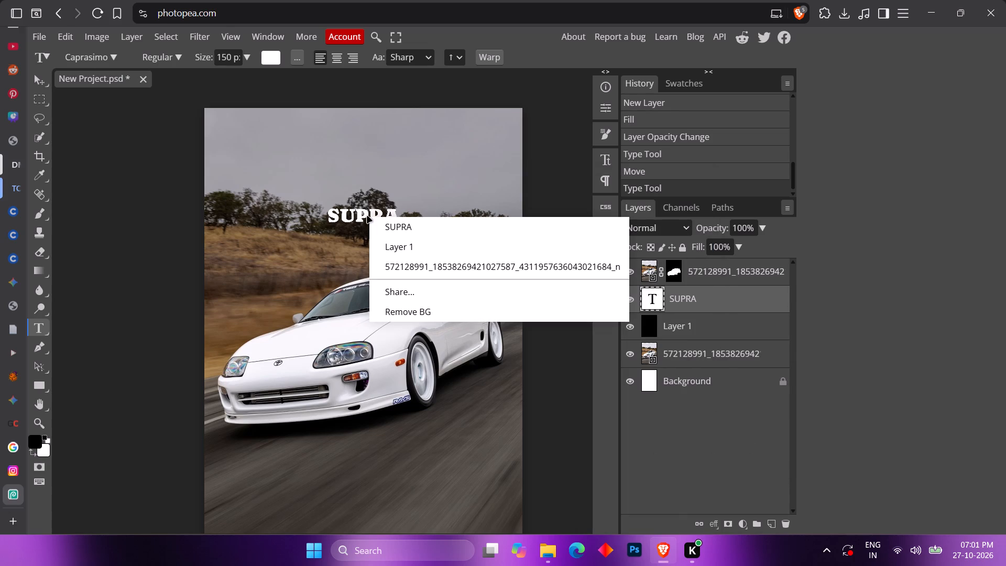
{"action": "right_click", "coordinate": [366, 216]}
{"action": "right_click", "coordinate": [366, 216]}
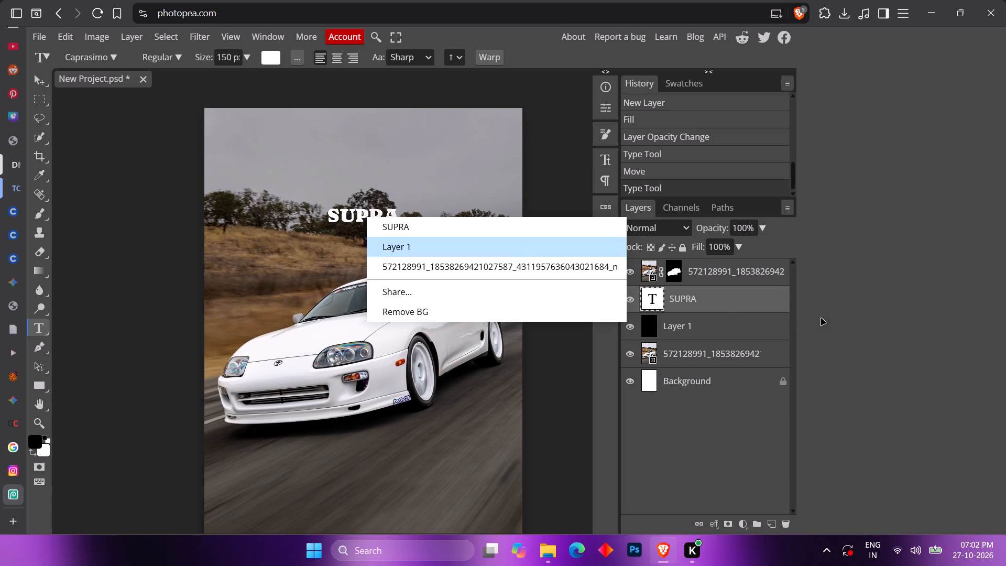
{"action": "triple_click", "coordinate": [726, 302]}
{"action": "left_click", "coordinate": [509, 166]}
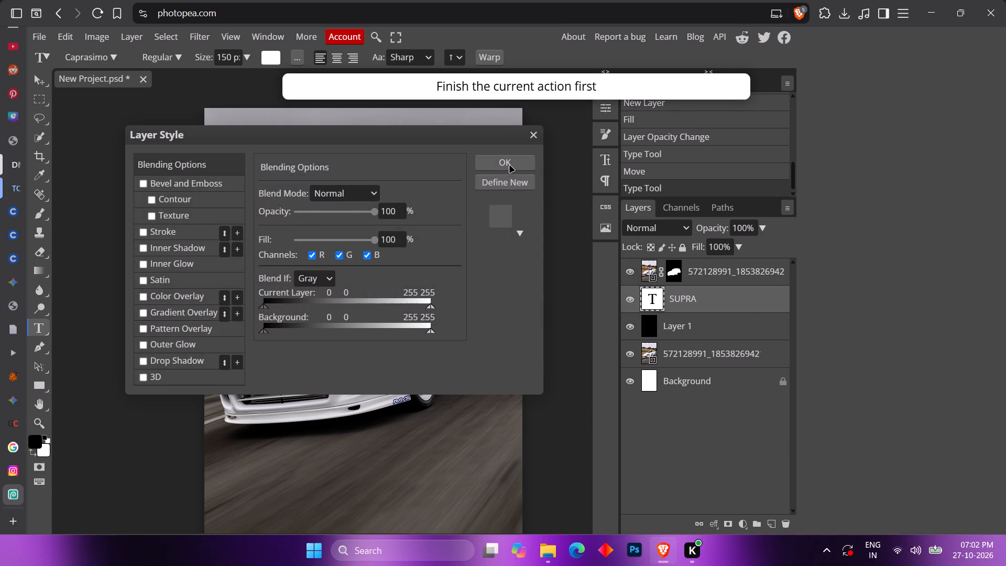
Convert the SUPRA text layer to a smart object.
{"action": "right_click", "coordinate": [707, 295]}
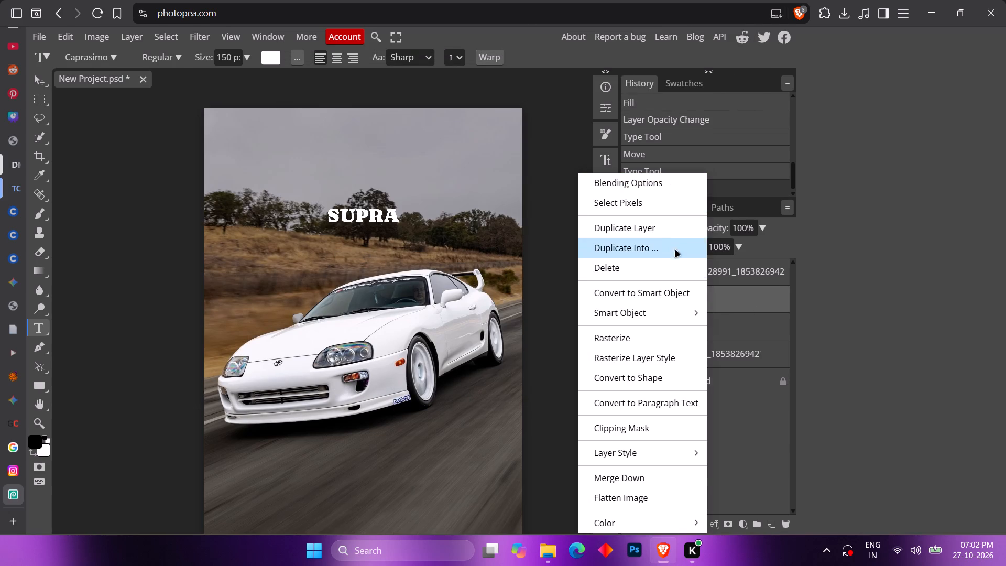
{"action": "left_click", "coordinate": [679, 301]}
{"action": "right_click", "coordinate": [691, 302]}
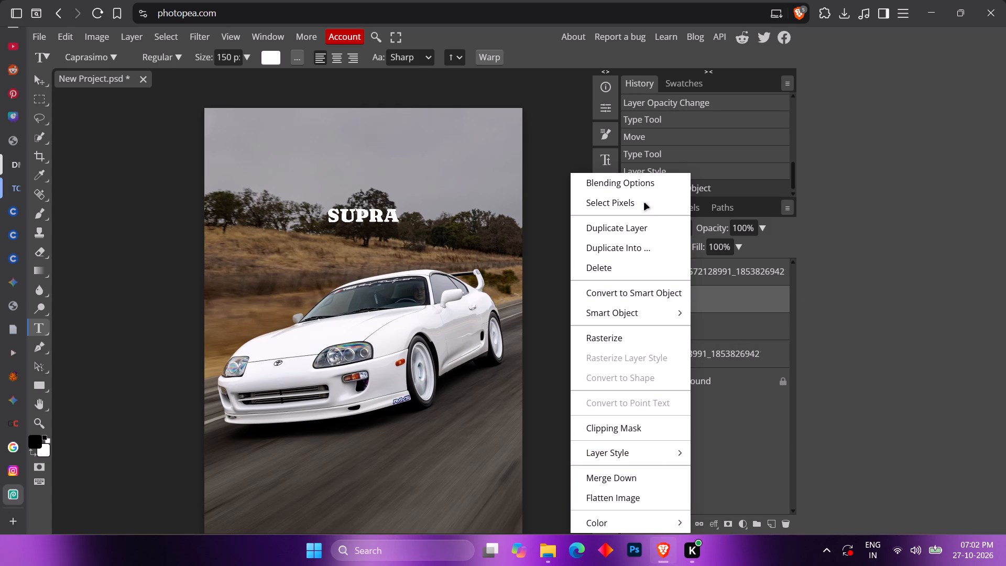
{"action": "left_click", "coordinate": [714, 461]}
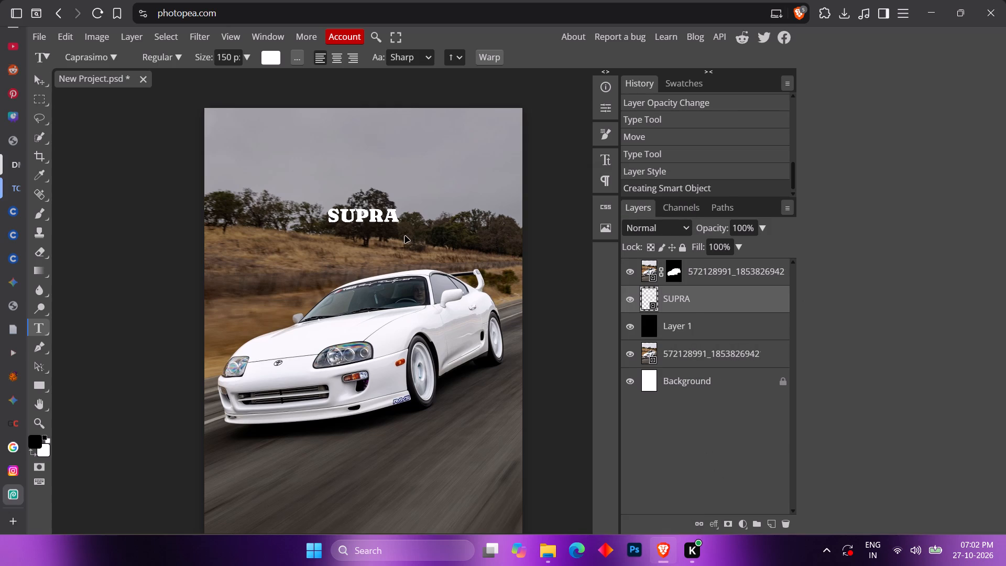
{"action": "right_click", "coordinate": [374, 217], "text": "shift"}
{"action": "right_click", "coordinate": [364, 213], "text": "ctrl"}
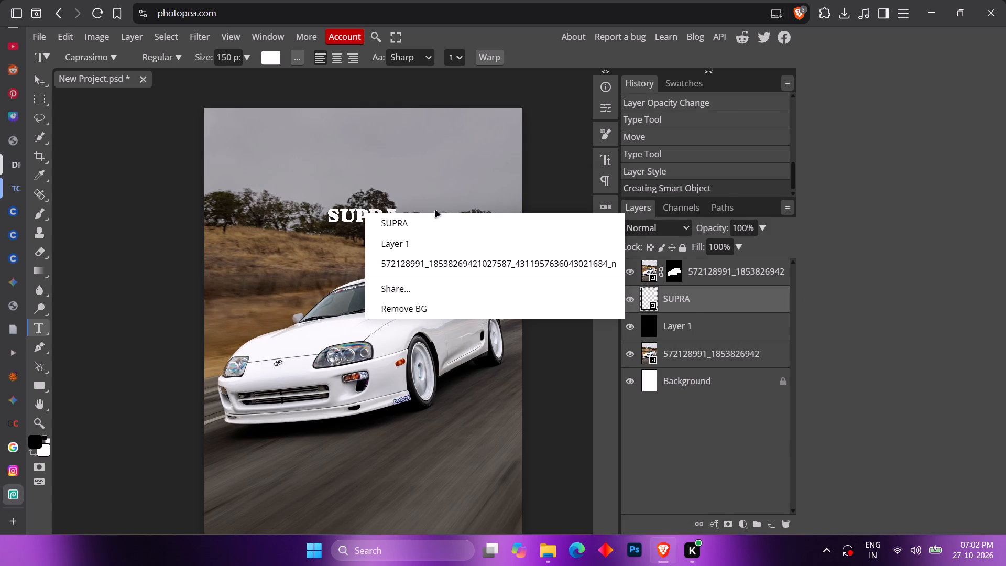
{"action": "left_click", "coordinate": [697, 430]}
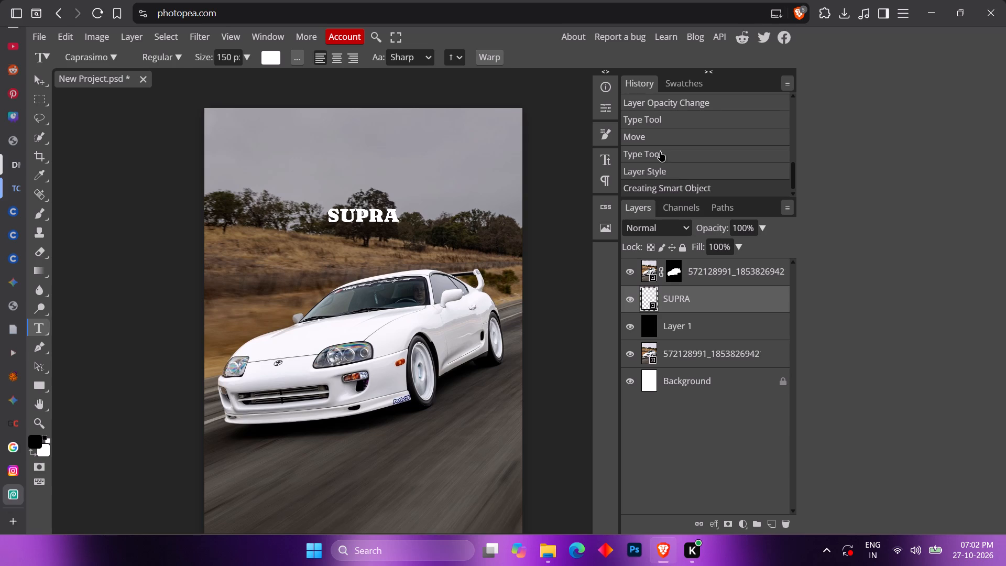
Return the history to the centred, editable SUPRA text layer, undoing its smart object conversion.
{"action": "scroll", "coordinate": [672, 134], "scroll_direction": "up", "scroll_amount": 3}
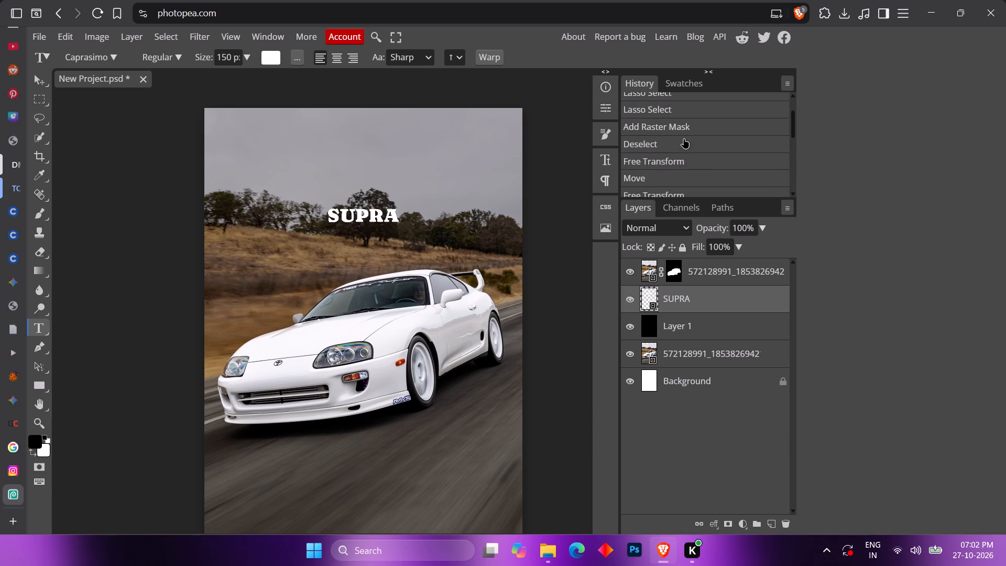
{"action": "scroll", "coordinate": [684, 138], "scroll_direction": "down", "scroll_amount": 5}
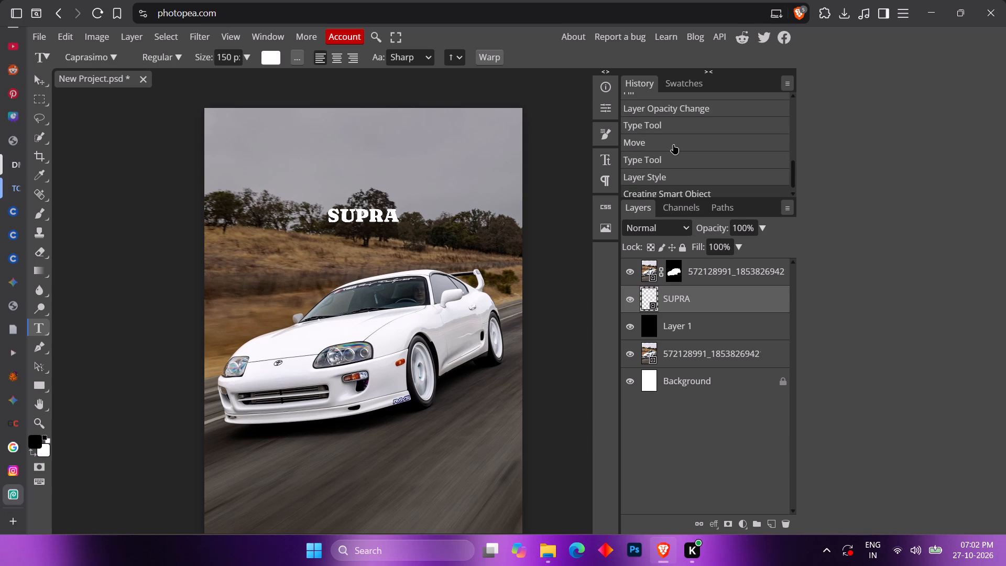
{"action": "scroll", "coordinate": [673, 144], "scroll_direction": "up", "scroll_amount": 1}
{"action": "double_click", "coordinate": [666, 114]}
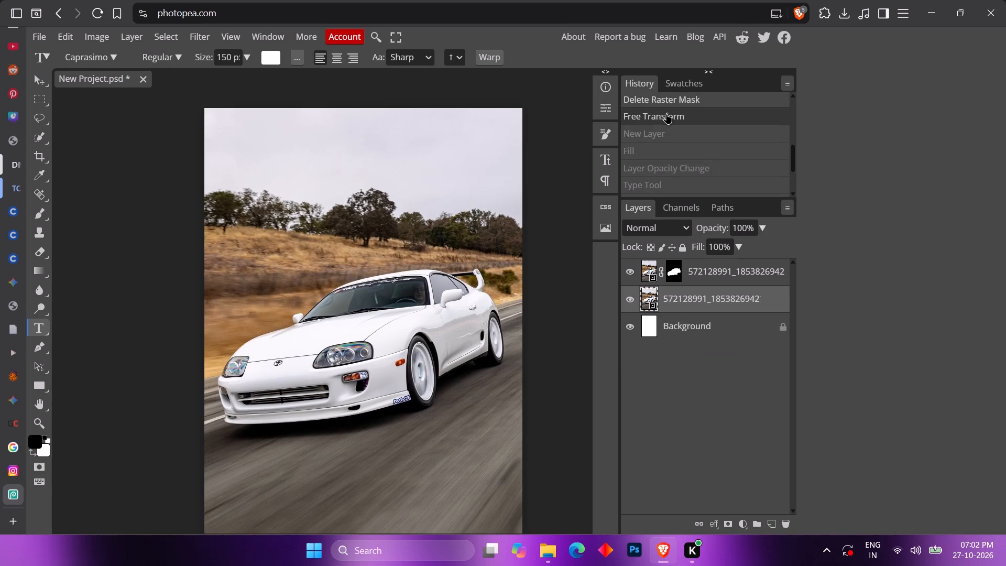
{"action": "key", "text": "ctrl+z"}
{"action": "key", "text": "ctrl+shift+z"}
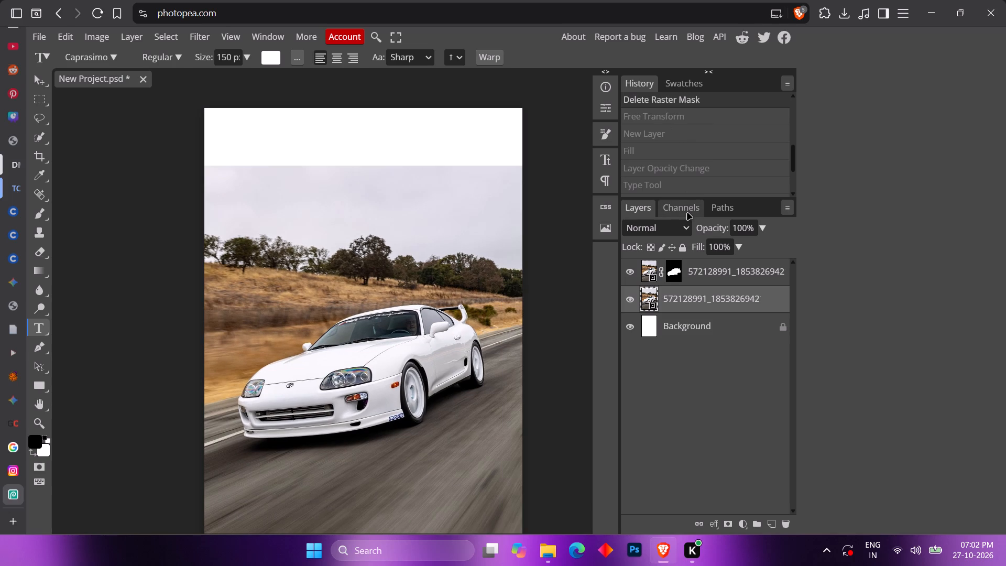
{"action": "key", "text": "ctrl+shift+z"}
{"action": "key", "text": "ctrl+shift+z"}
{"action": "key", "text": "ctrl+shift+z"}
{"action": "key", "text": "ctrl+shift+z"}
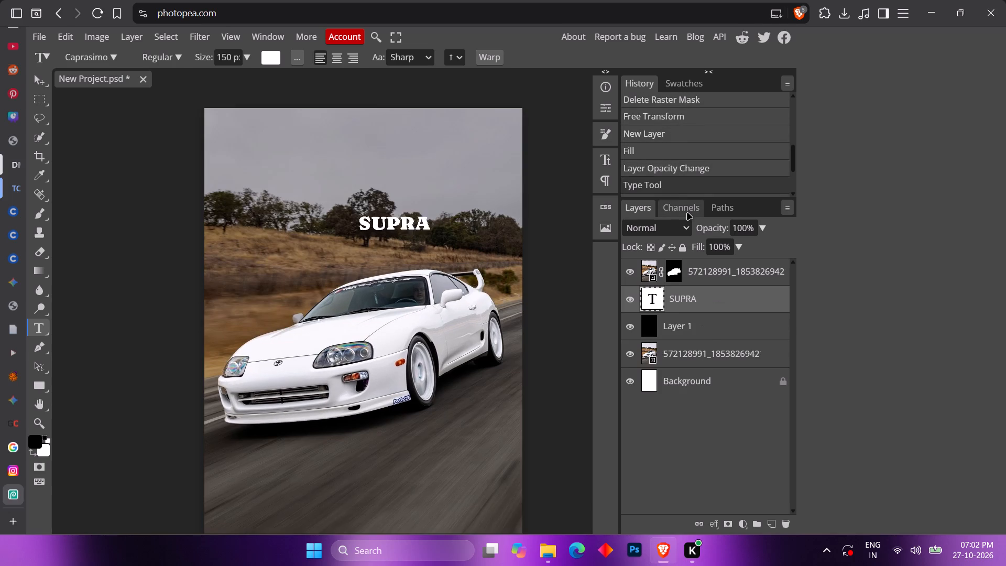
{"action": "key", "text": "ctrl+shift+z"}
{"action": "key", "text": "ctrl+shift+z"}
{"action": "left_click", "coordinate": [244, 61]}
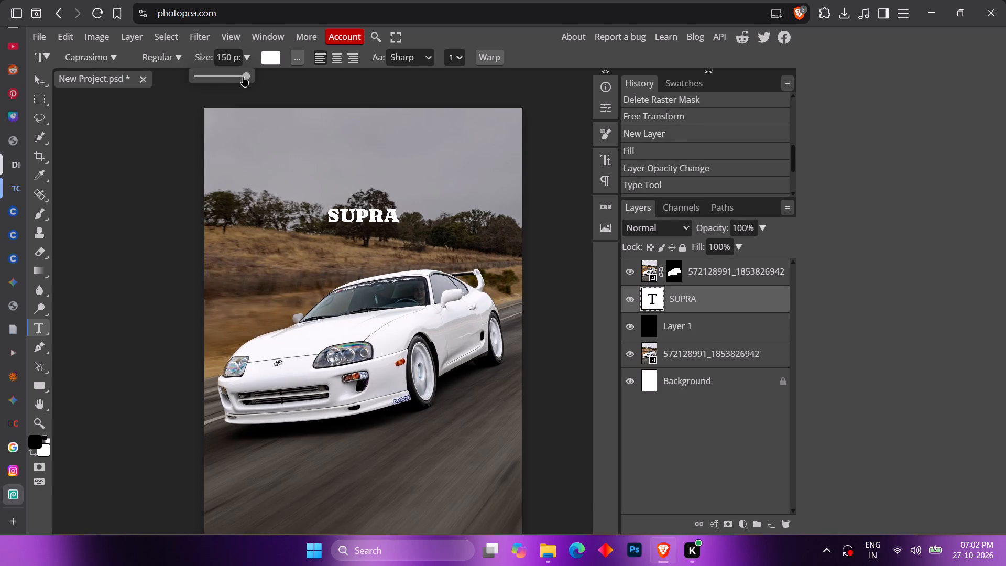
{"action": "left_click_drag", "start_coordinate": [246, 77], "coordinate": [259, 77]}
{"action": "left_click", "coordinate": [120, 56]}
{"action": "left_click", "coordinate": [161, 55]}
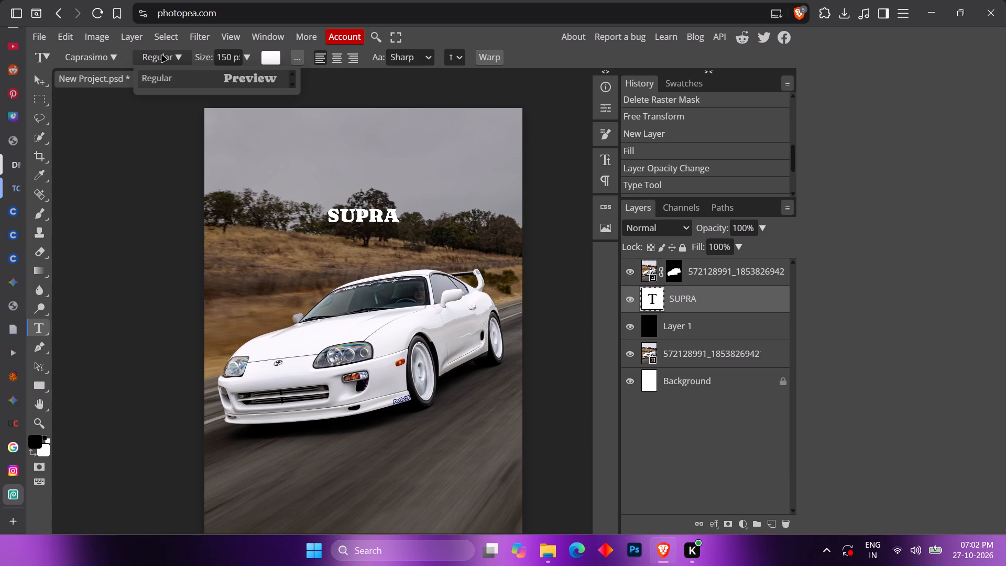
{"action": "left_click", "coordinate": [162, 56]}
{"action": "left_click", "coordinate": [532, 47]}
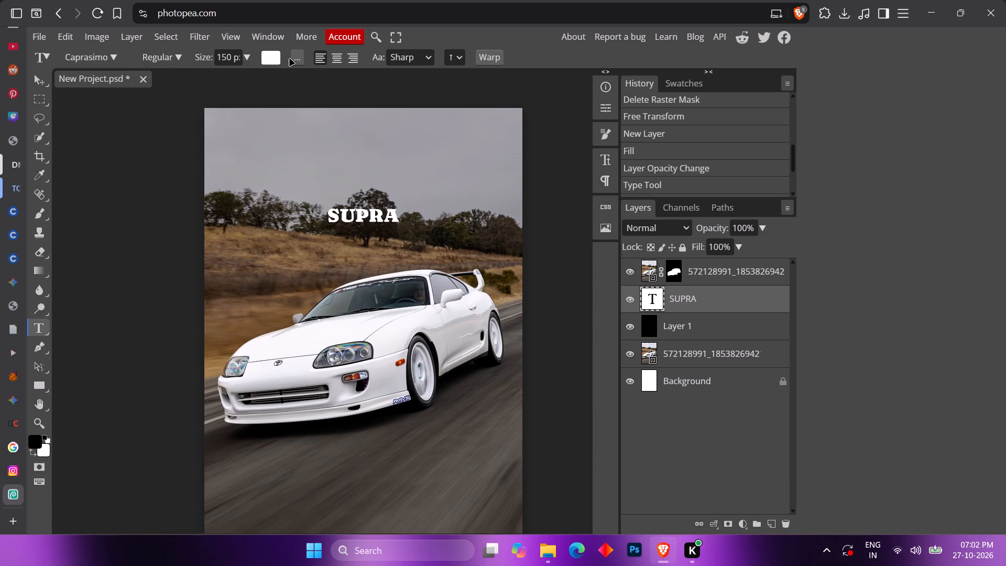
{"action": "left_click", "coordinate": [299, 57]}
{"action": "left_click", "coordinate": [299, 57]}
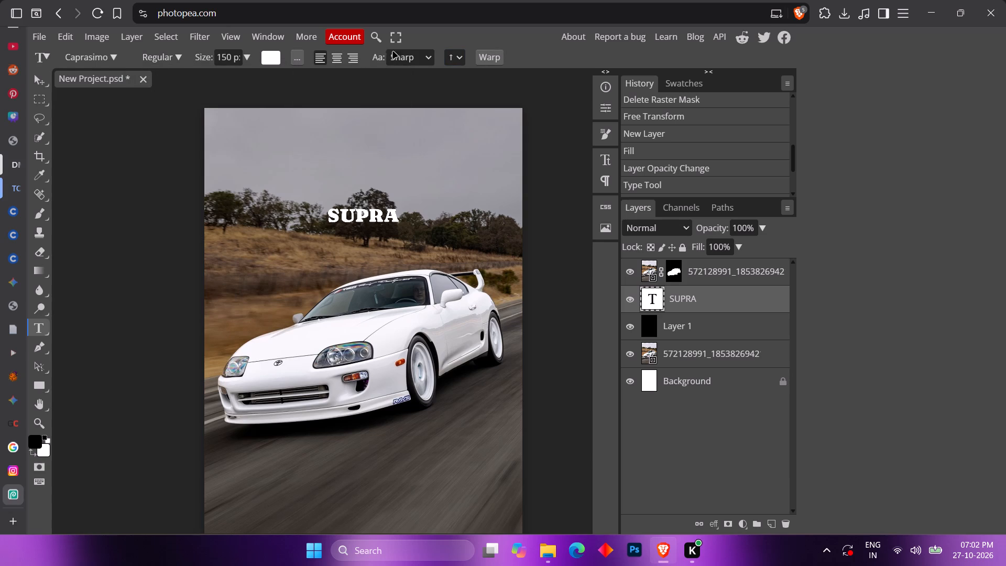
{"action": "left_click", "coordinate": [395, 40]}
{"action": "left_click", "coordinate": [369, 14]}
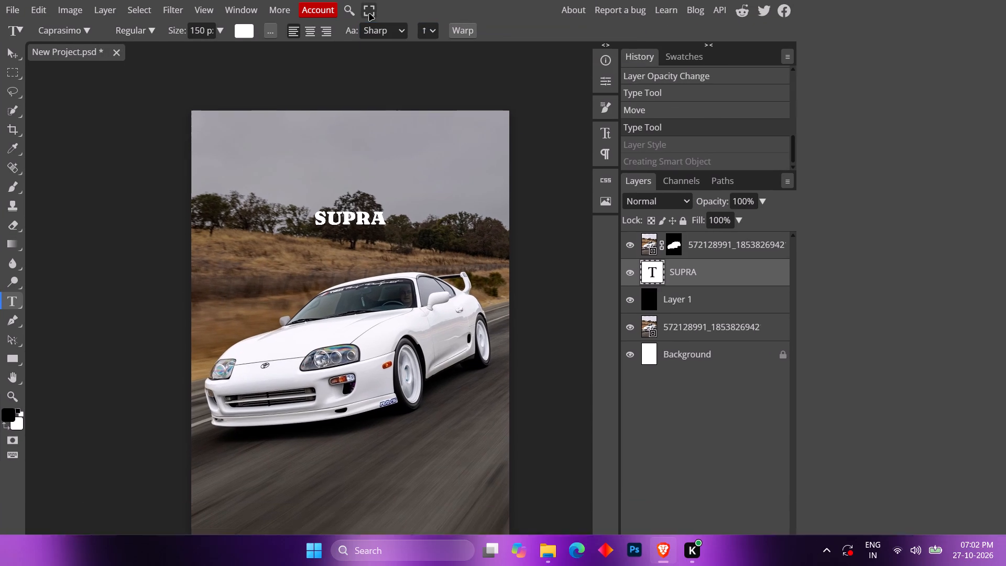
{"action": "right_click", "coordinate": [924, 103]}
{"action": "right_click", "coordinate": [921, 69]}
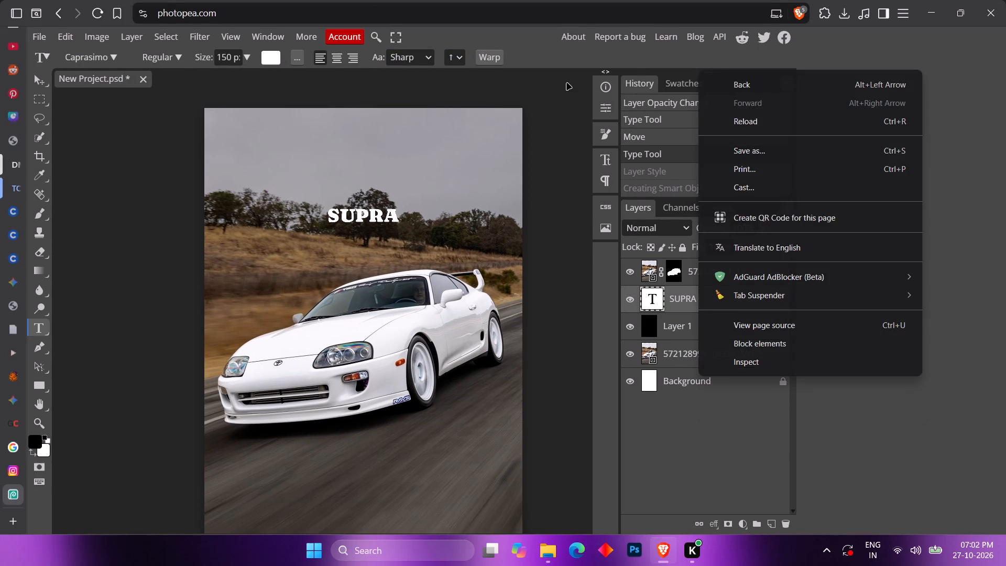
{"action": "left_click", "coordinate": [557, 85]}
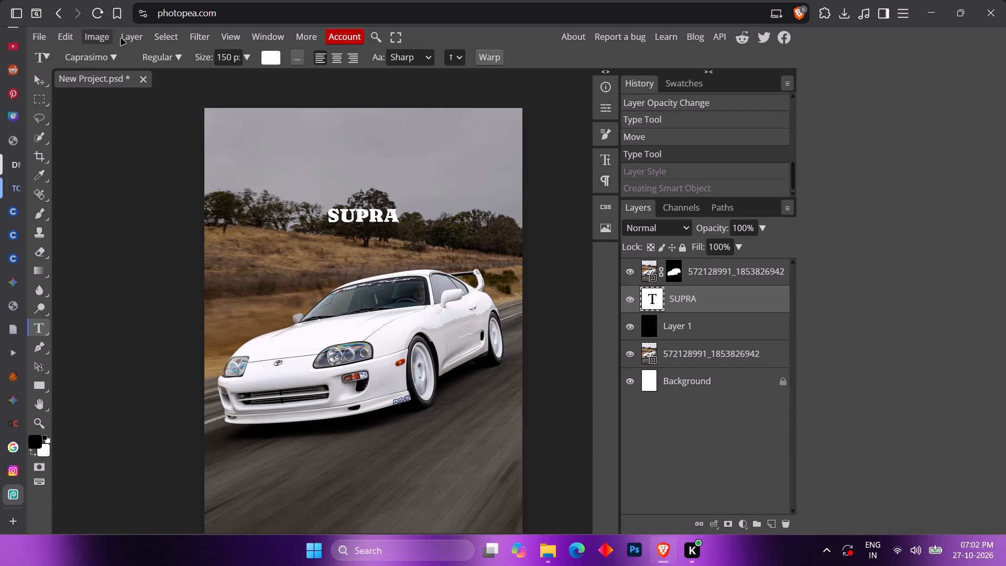
Scale the SUPRA text proportionally to about 385% with Free Transform, centred across the poster just above the car's roof.
{"action": "left_click", "coordinate": [58, 38]}
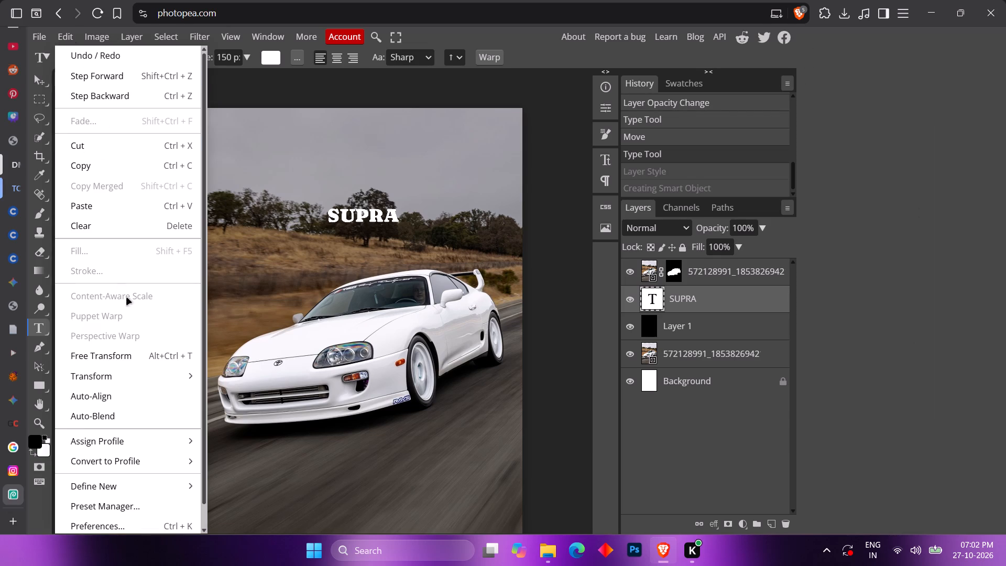
{"action": "left_click", "coordinate": [138, 355]}
{"action": "left_click_drag", "start_coordinate": [401, 226], "coordinate": [441, 249]}
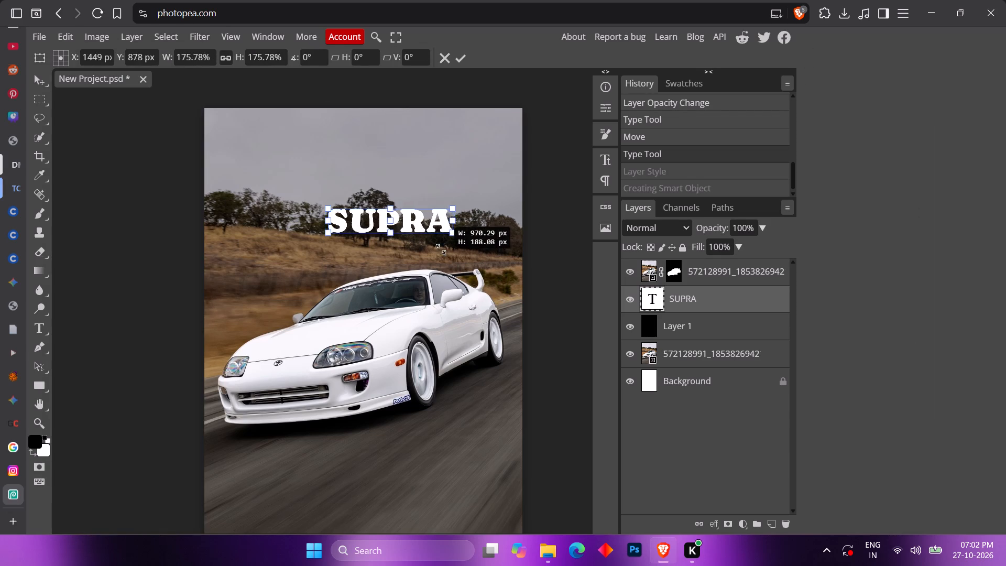
{"action": "left_click_drag", "start_coordinate": [441, 249], "coordinate": [452, 252]}
{"action": "left_click", "coordinate": [452, 252], "text": "alt"}
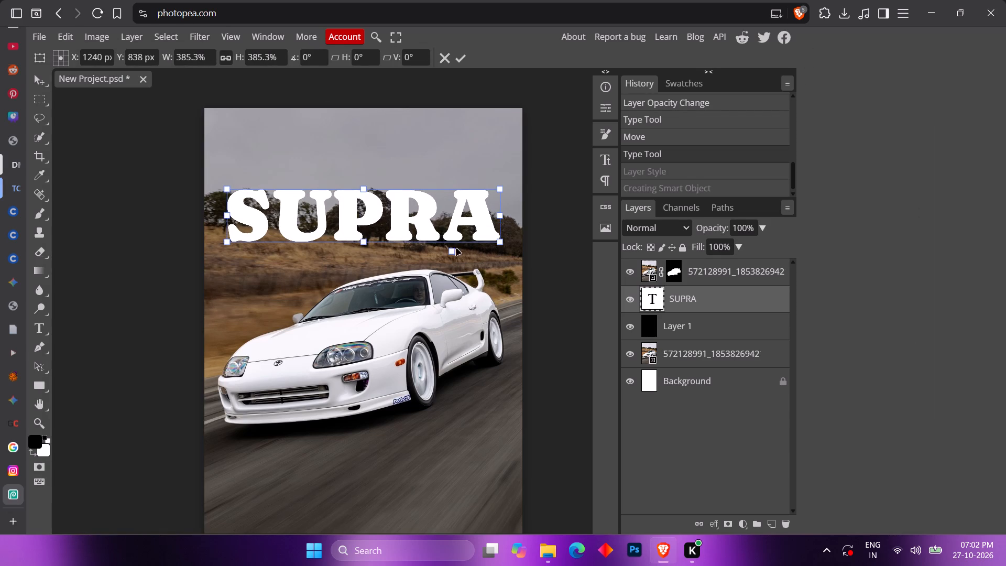
{"action": "left_click_drag", "start_coordinate": [457, 216], "coordinate": [457, 230]}
{"action": "left_click", "coordinate": [459, 57]}
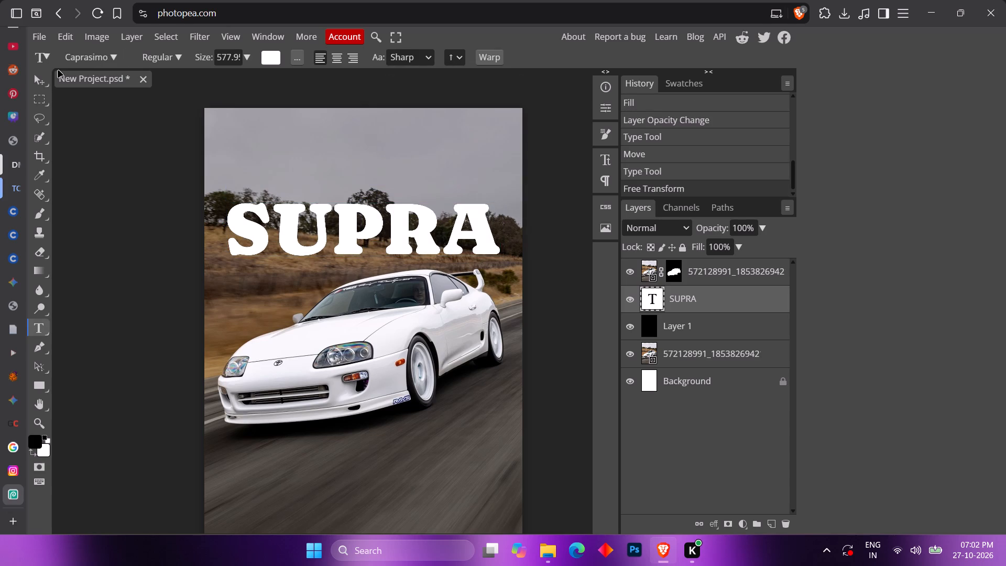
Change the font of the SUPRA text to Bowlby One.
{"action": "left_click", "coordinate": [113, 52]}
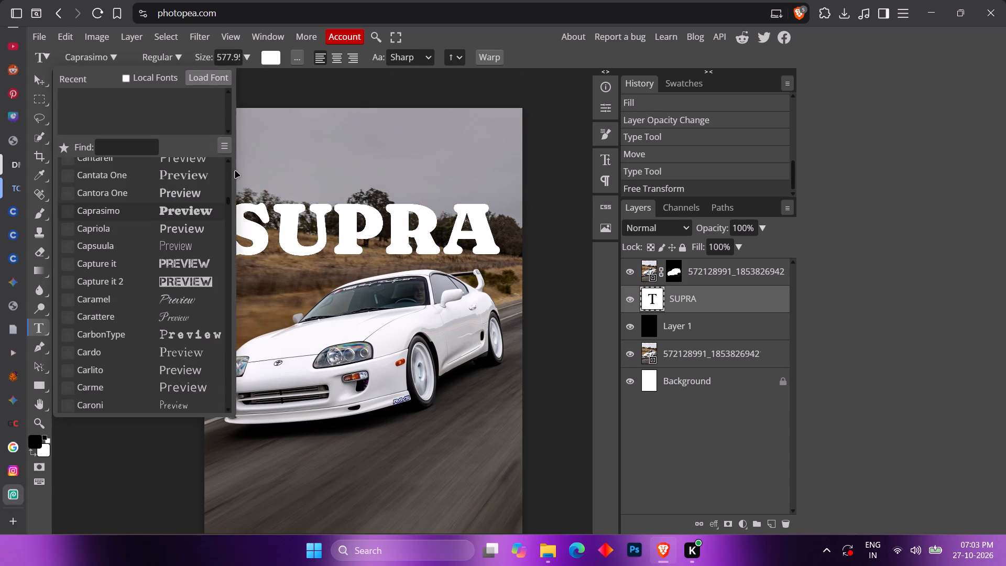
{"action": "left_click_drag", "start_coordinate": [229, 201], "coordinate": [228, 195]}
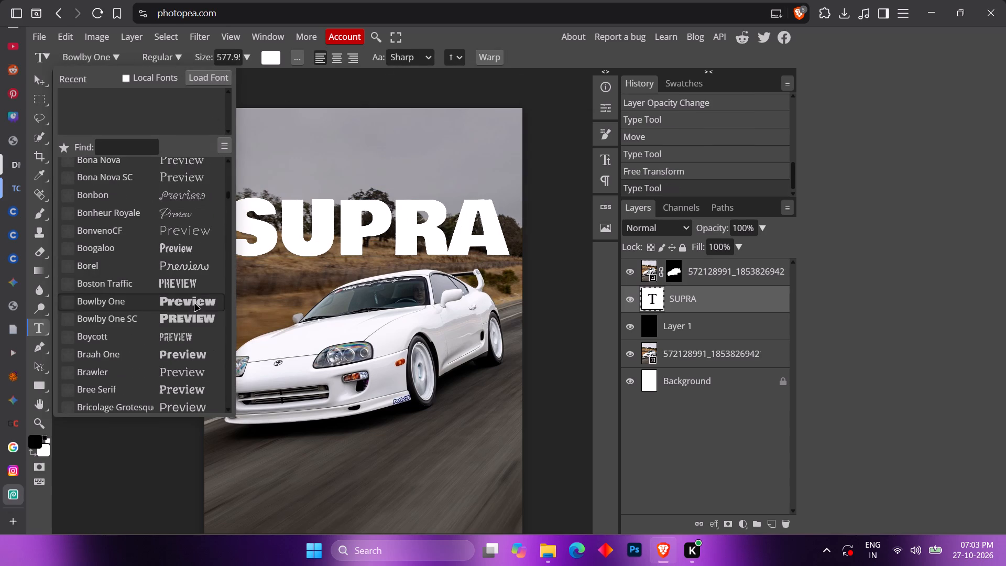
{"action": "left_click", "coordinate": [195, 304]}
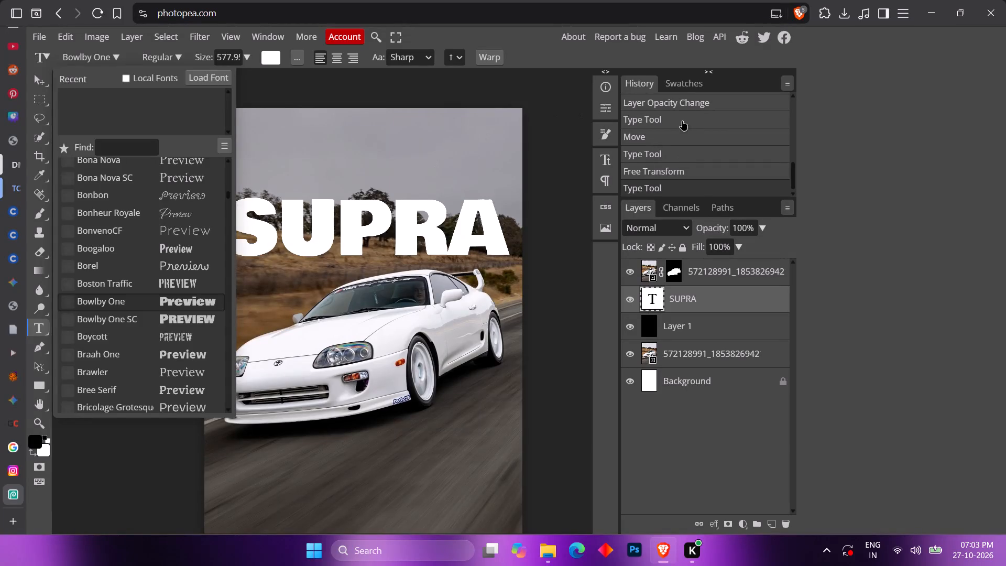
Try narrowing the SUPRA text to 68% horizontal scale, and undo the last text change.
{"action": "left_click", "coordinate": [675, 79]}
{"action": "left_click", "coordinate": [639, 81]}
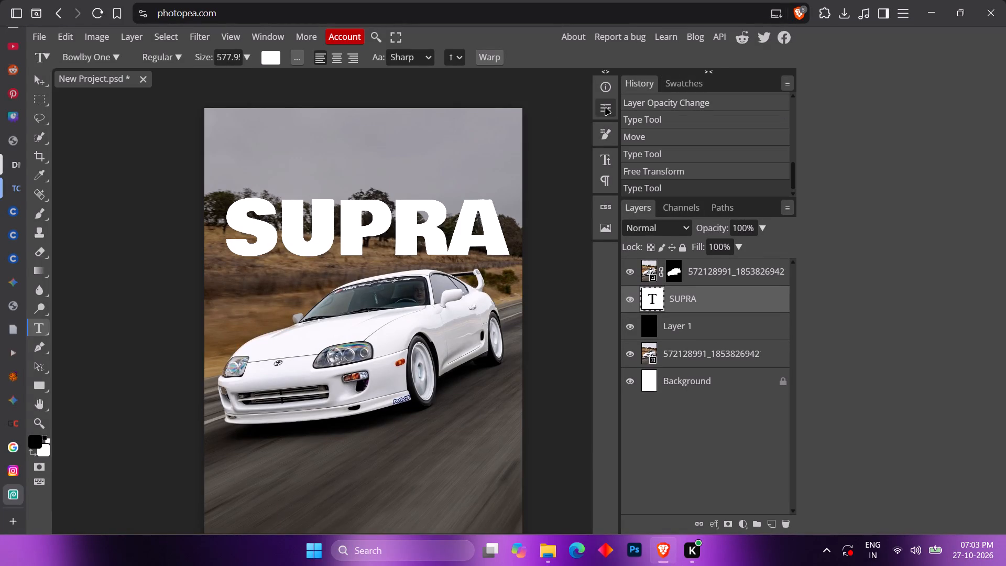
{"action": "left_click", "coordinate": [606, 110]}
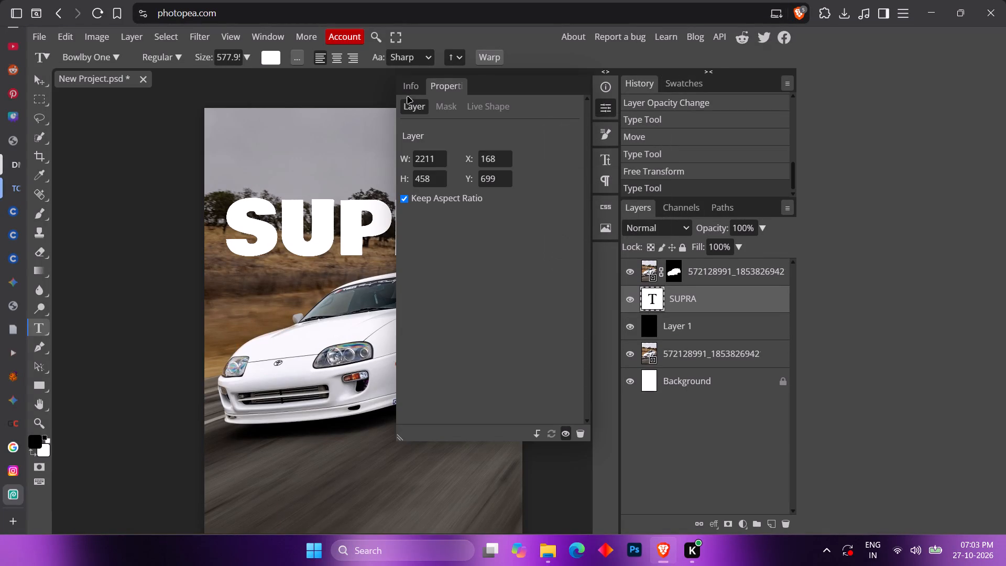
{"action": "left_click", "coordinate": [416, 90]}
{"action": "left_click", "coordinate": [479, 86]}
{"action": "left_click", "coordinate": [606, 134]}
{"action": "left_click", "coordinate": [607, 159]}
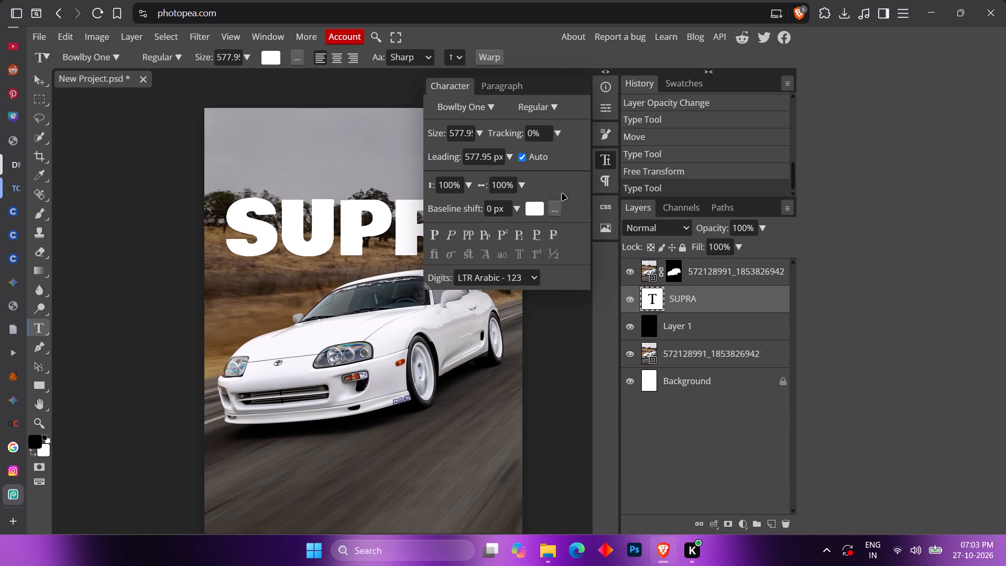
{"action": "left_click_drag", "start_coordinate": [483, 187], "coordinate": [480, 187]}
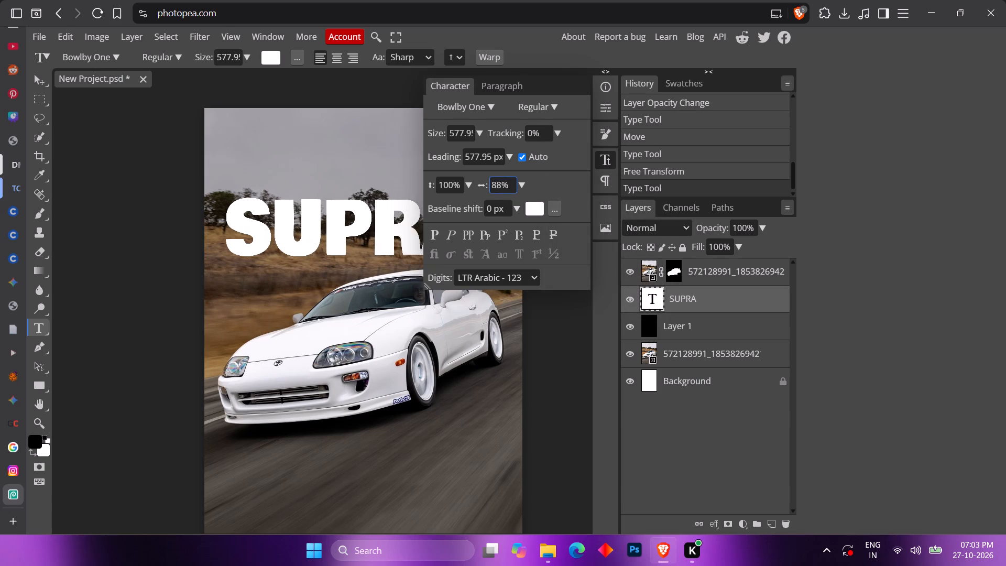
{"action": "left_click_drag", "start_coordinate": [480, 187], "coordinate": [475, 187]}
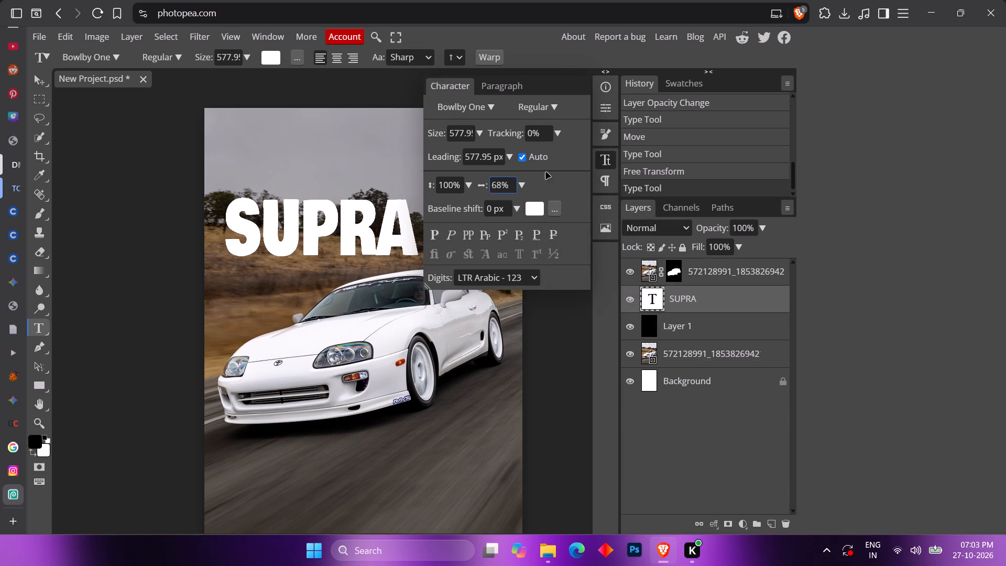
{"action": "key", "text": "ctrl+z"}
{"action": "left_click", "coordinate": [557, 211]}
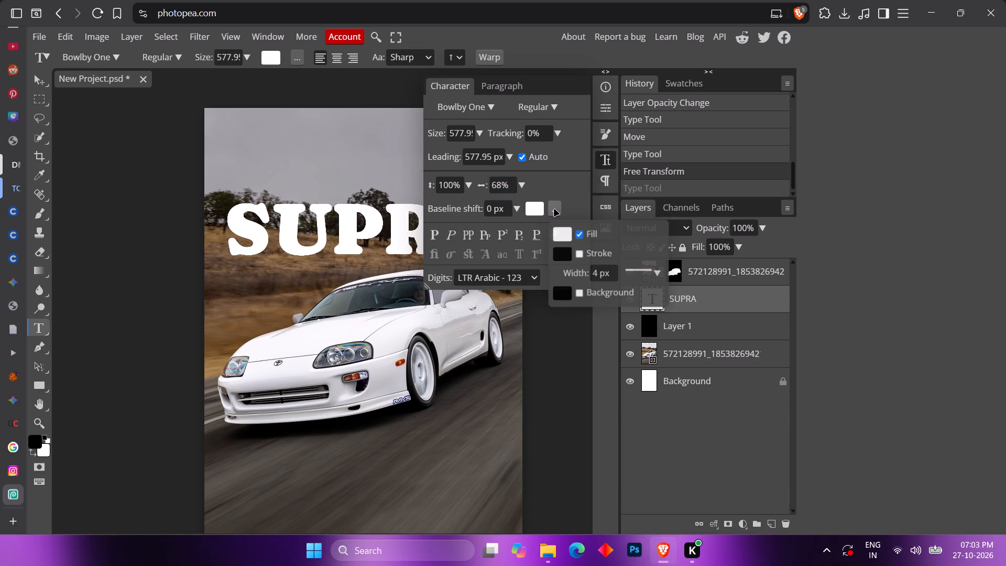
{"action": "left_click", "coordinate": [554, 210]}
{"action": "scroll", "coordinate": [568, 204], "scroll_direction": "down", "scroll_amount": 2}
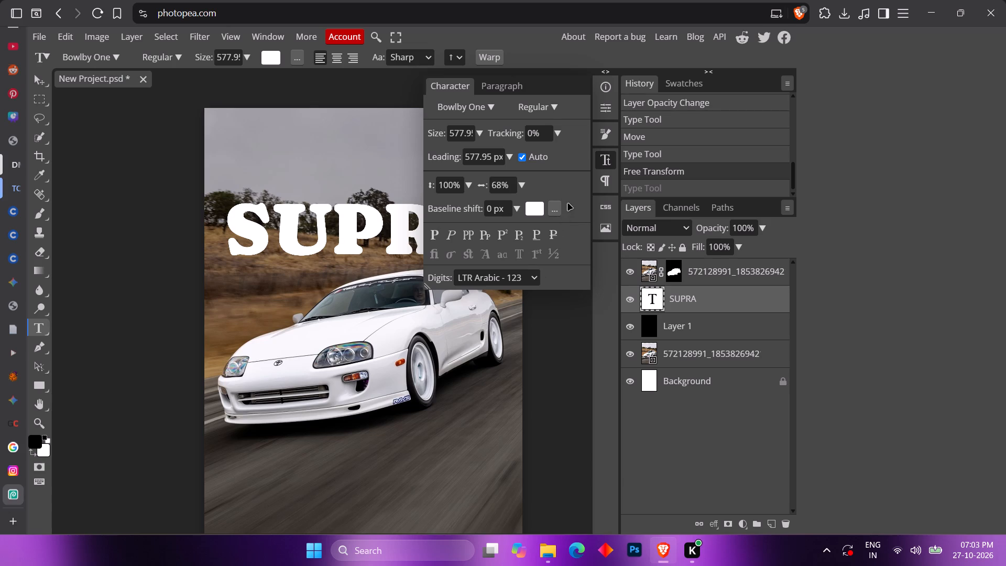
Set the SUPRA text's horizontal scale to 100% in its Bowlby One font.
{"action": "scroll", "coordinate": [566, 203], "scroll_direction": "up", "scroll_amount": 2}
{"action": "left_click", "coordinate": [538, 108]}
{"action": "left_click", "coordinate": [538, 108]}
{"action": "left_click", "coordinate": [468, 187]}
{"action": "triple_click", "coordinate": [468, 187]}
{"action": "left_click", "coordinate": [522, 187]}
{"action": "left_click_drag", "start_coordinate": [488, 204], "coordinate": [495, 204]}
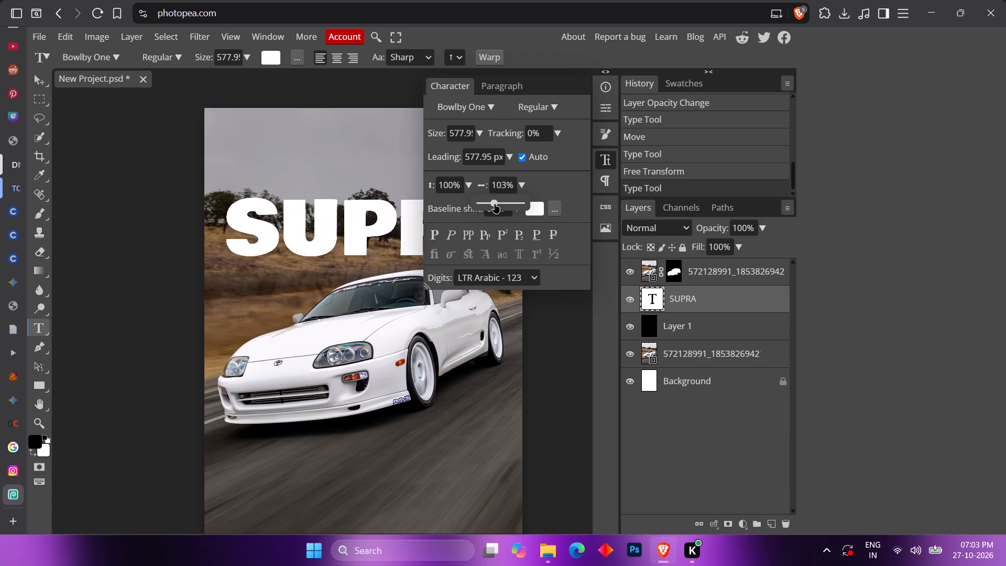
{"action": "left_click_drag", "start_coordinate": [495, 204], "coordinate": [494, 204]}
{"action": "left_click_drag", "start_coordinate": [502, 189], "coordinate": [494, 189]}
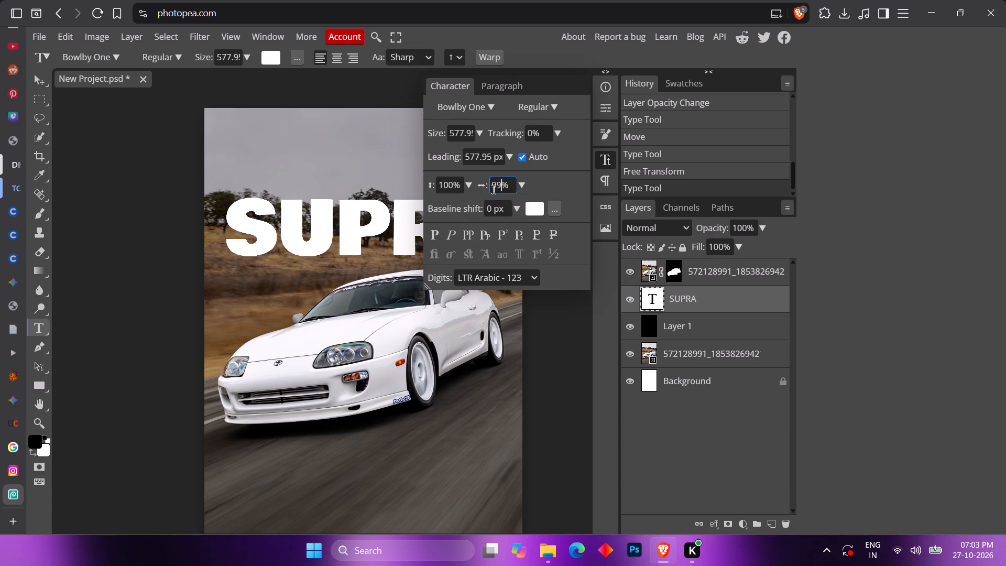
{"action": "left_click_drag", "start_coordinate": [494, 189], "coordinate": [488, 189]}
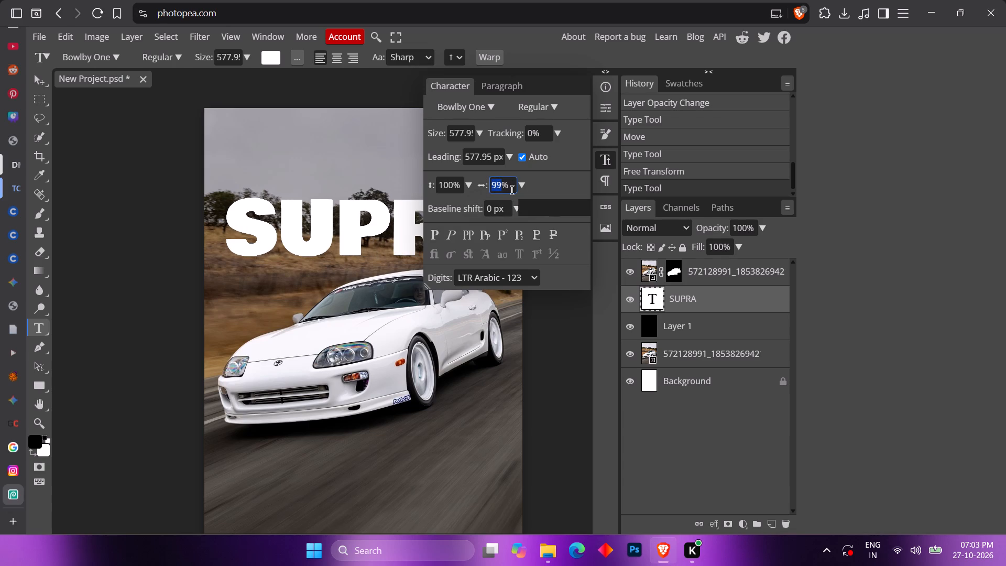
{"action": "type", "text": "212"}
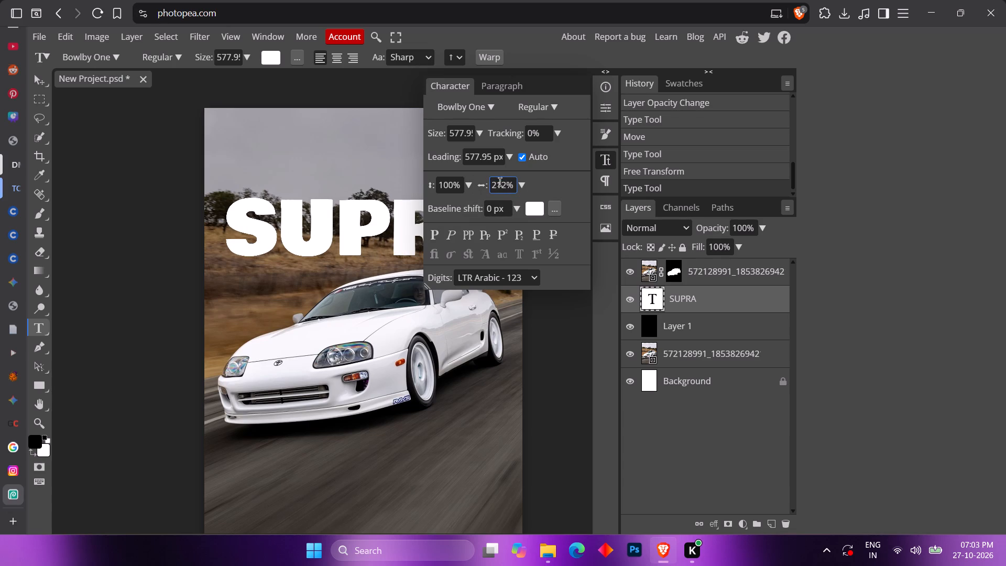
{"action": "left_click_drag", "start_coordinate": [508, 185], "coordinate": [474, 181]}
{"action": "key", "text": "1"}
{"action": "type", "text": "00"}
{"action": "key", "text": "Return"}
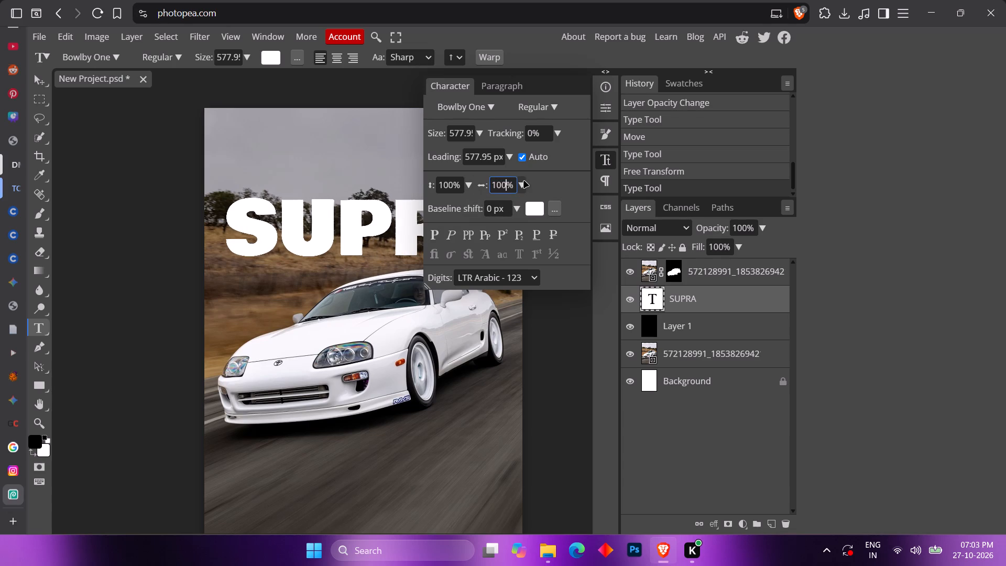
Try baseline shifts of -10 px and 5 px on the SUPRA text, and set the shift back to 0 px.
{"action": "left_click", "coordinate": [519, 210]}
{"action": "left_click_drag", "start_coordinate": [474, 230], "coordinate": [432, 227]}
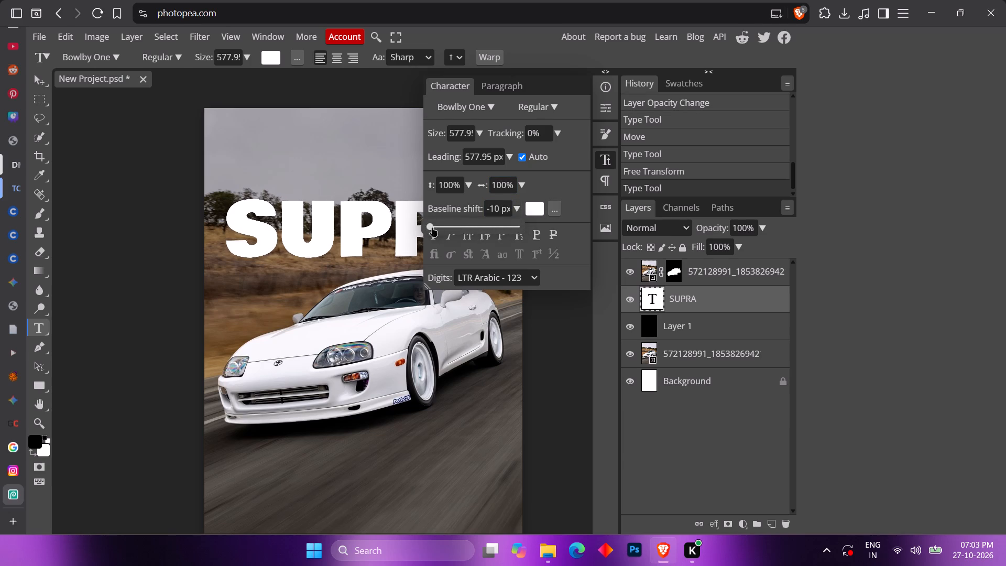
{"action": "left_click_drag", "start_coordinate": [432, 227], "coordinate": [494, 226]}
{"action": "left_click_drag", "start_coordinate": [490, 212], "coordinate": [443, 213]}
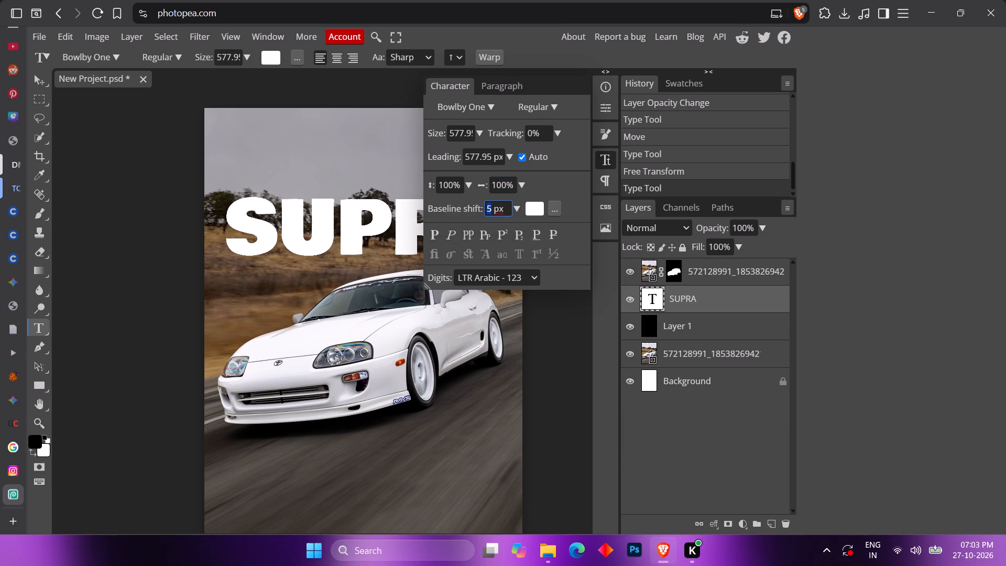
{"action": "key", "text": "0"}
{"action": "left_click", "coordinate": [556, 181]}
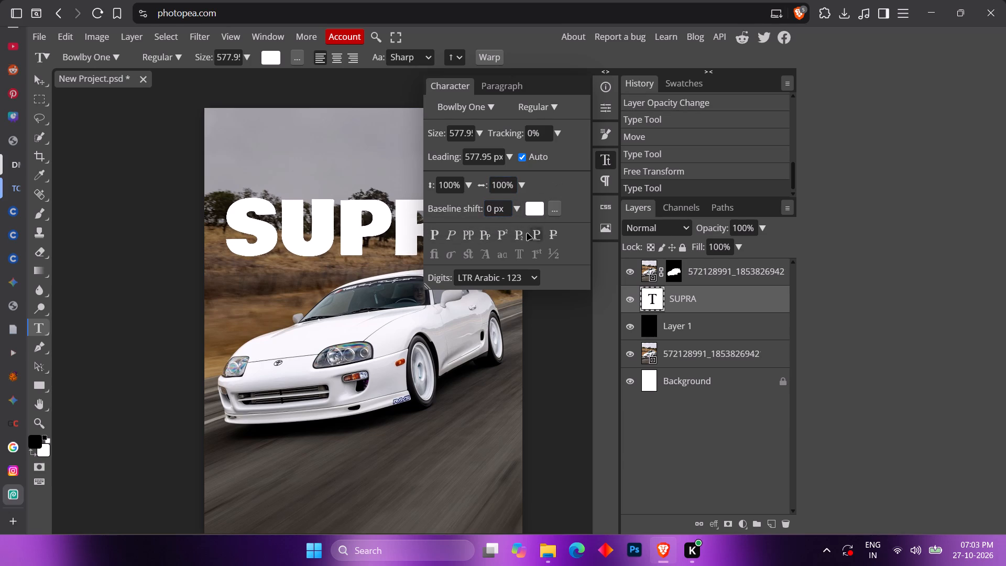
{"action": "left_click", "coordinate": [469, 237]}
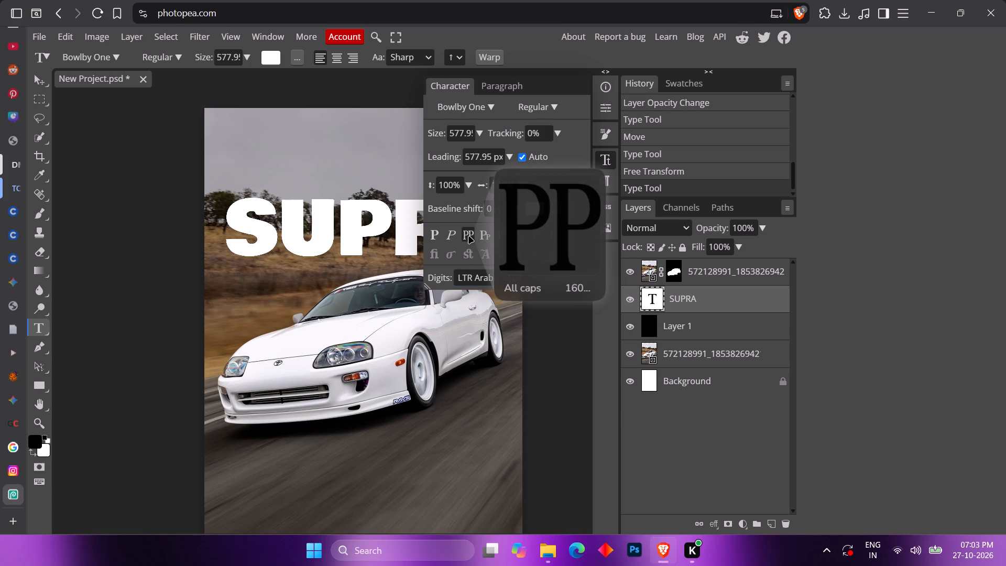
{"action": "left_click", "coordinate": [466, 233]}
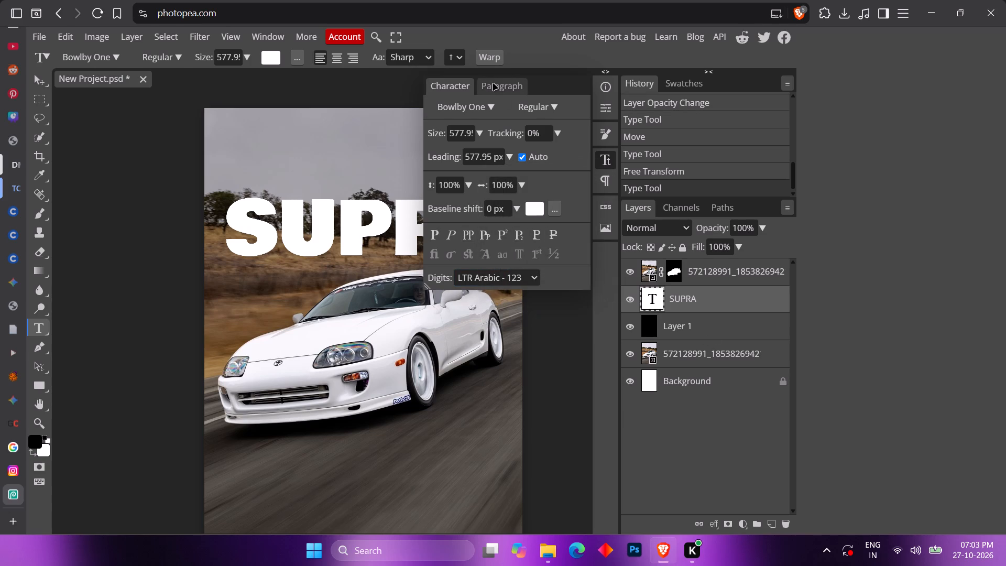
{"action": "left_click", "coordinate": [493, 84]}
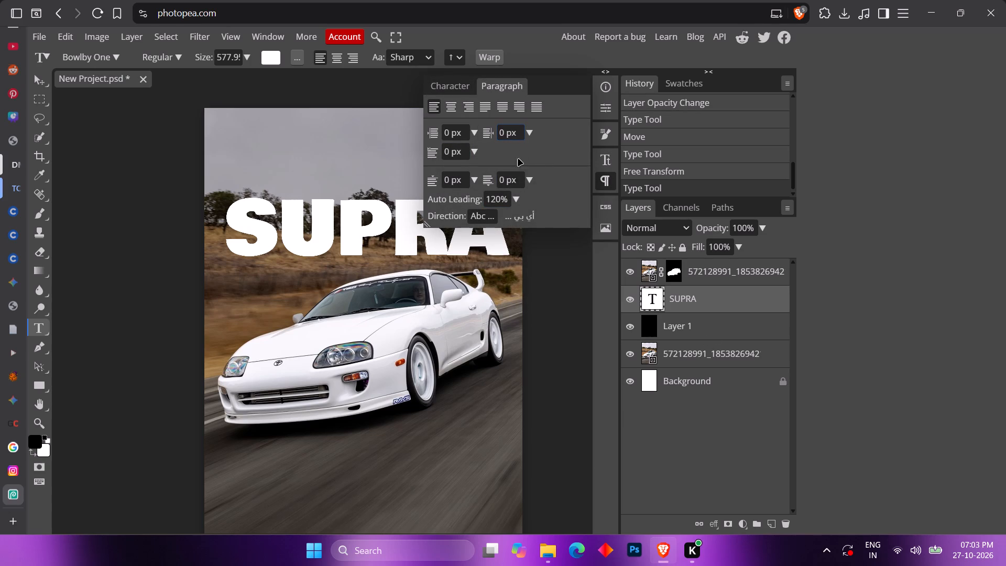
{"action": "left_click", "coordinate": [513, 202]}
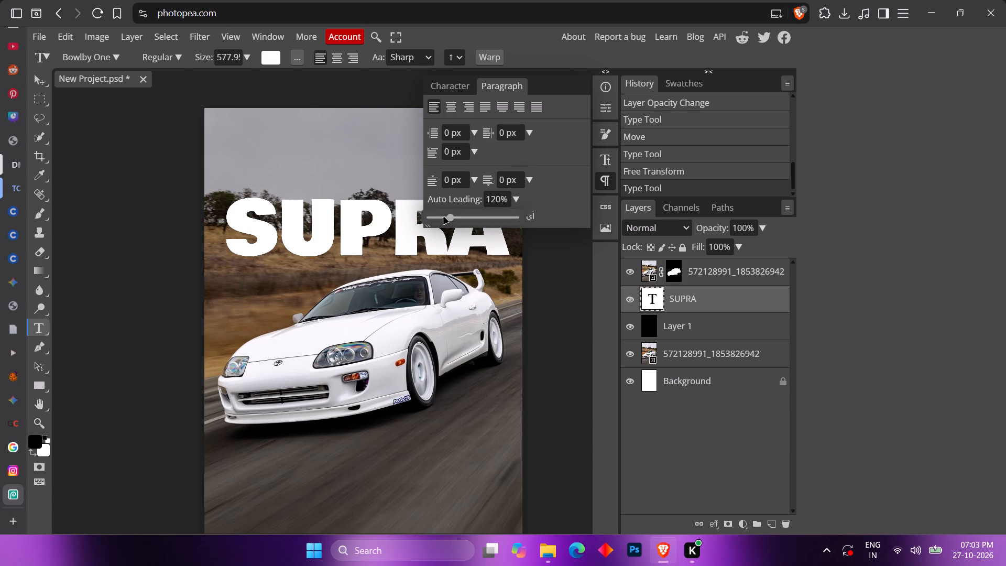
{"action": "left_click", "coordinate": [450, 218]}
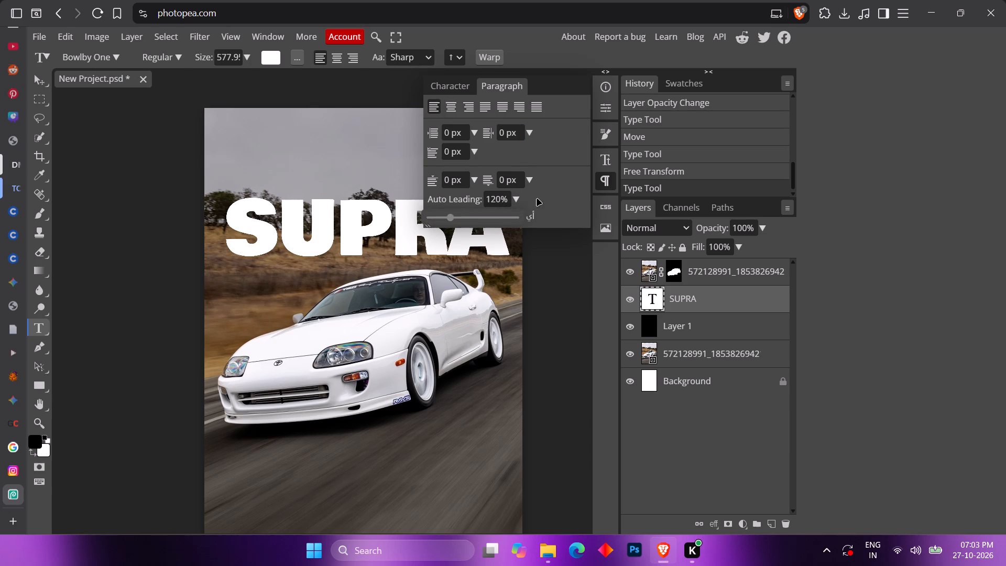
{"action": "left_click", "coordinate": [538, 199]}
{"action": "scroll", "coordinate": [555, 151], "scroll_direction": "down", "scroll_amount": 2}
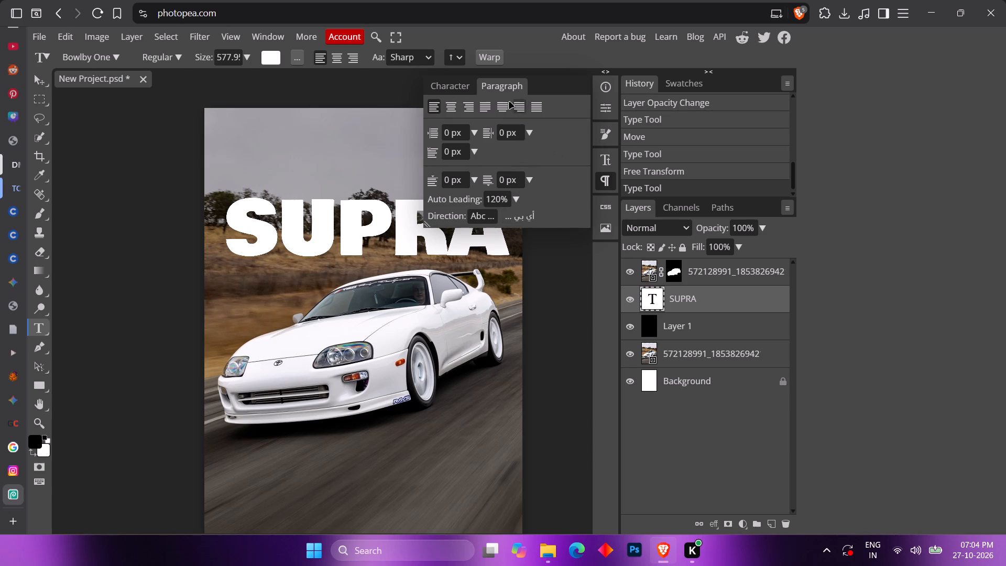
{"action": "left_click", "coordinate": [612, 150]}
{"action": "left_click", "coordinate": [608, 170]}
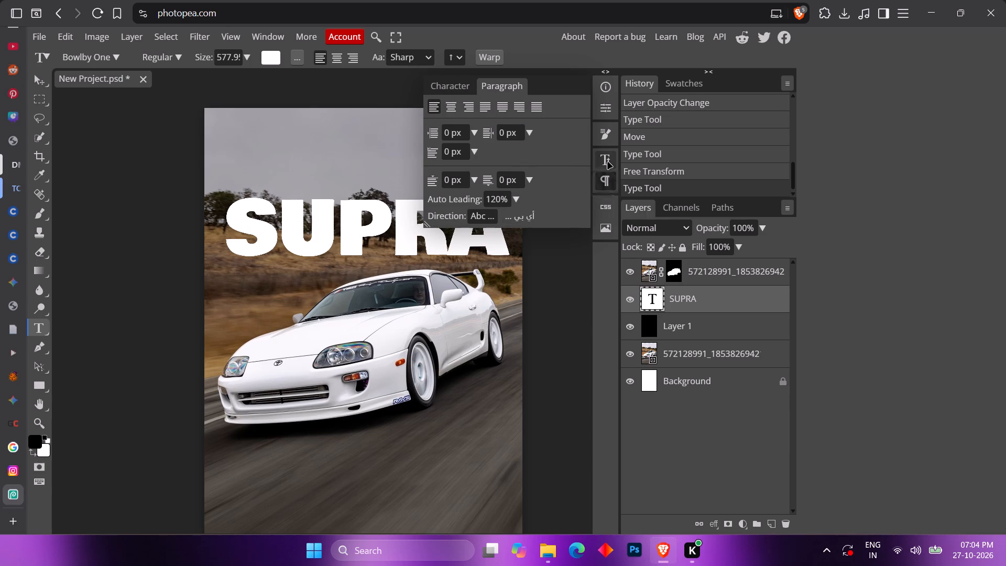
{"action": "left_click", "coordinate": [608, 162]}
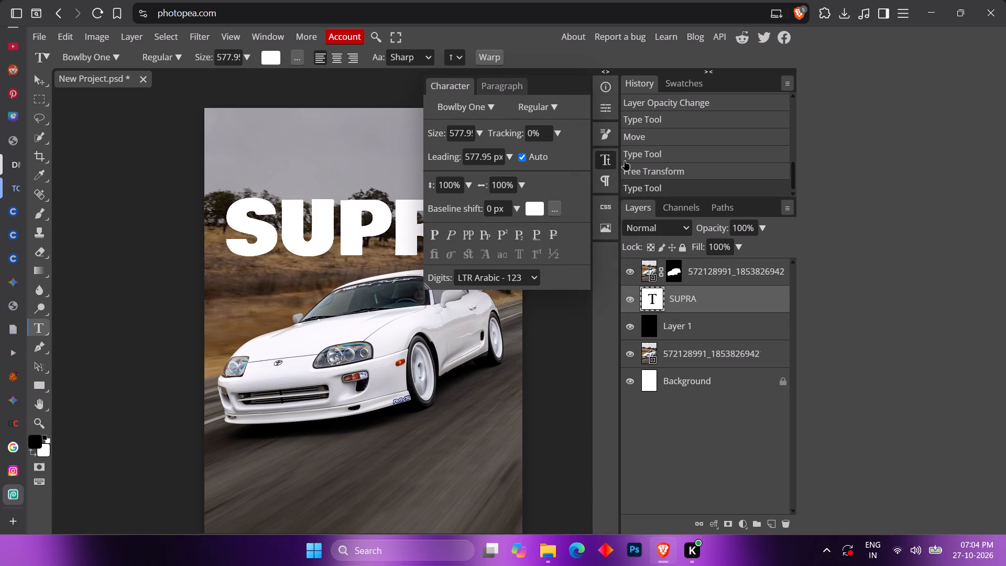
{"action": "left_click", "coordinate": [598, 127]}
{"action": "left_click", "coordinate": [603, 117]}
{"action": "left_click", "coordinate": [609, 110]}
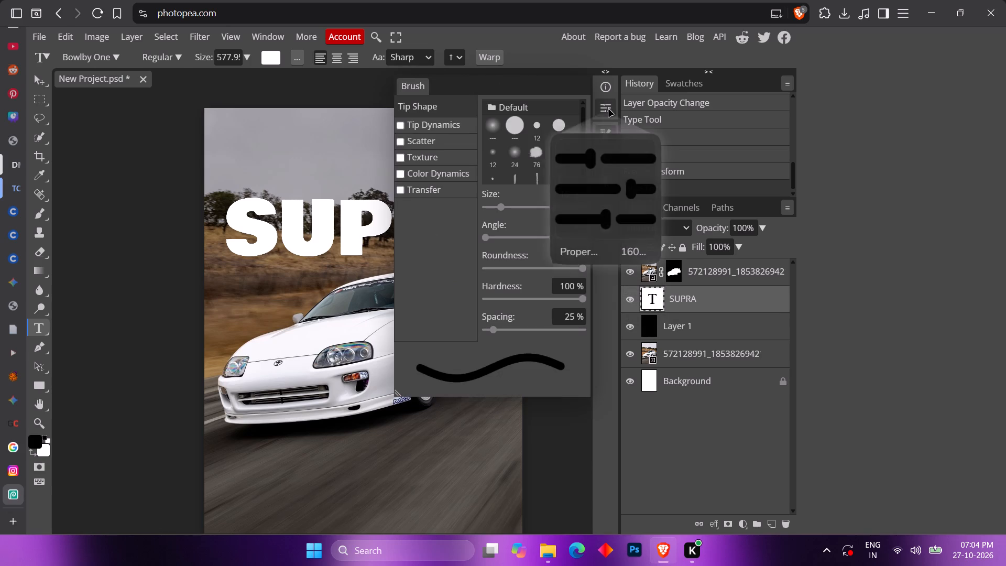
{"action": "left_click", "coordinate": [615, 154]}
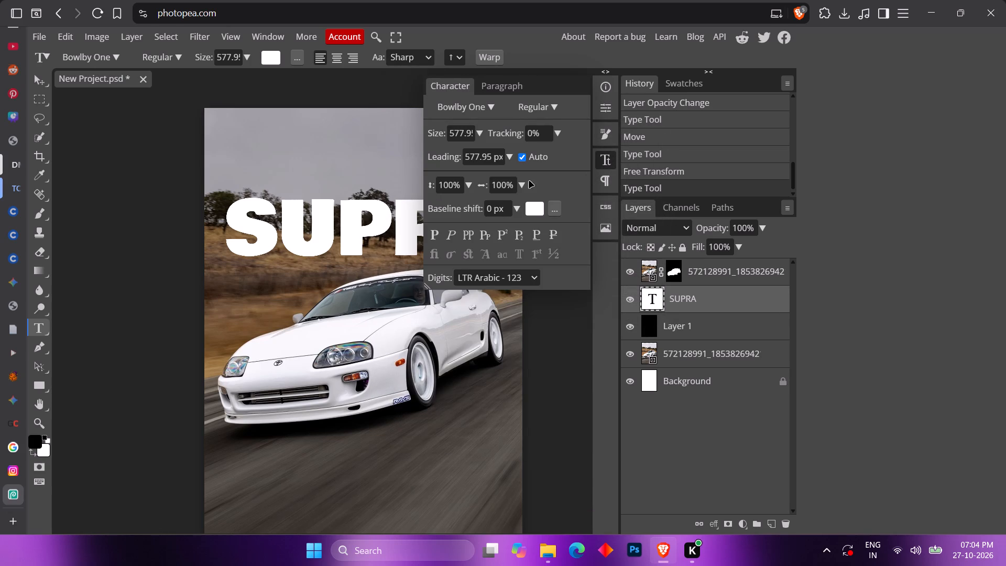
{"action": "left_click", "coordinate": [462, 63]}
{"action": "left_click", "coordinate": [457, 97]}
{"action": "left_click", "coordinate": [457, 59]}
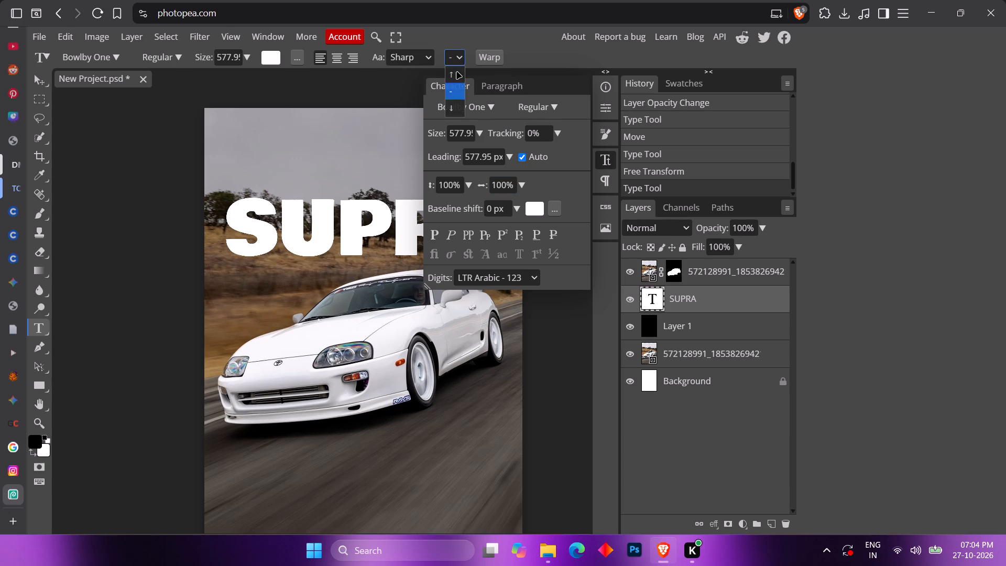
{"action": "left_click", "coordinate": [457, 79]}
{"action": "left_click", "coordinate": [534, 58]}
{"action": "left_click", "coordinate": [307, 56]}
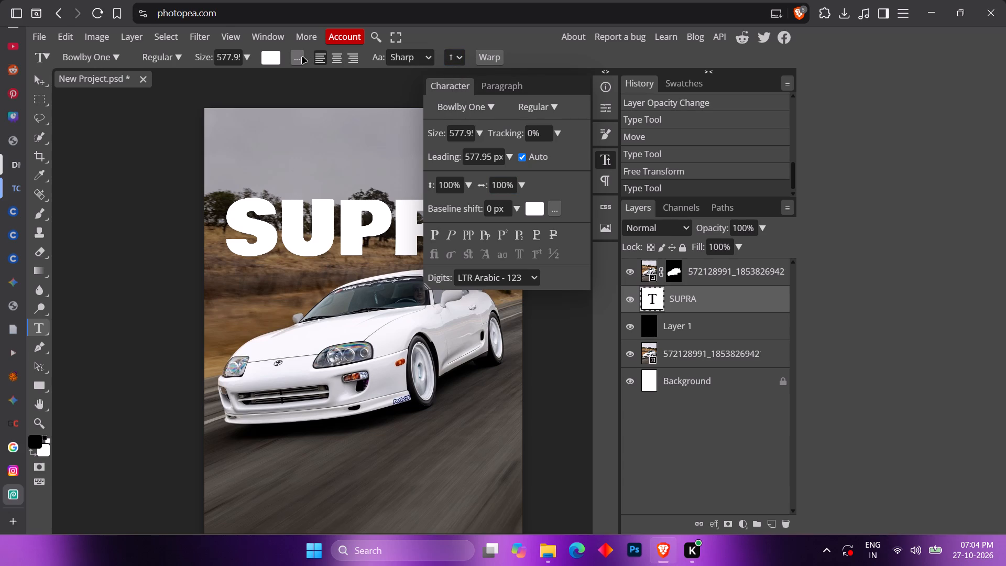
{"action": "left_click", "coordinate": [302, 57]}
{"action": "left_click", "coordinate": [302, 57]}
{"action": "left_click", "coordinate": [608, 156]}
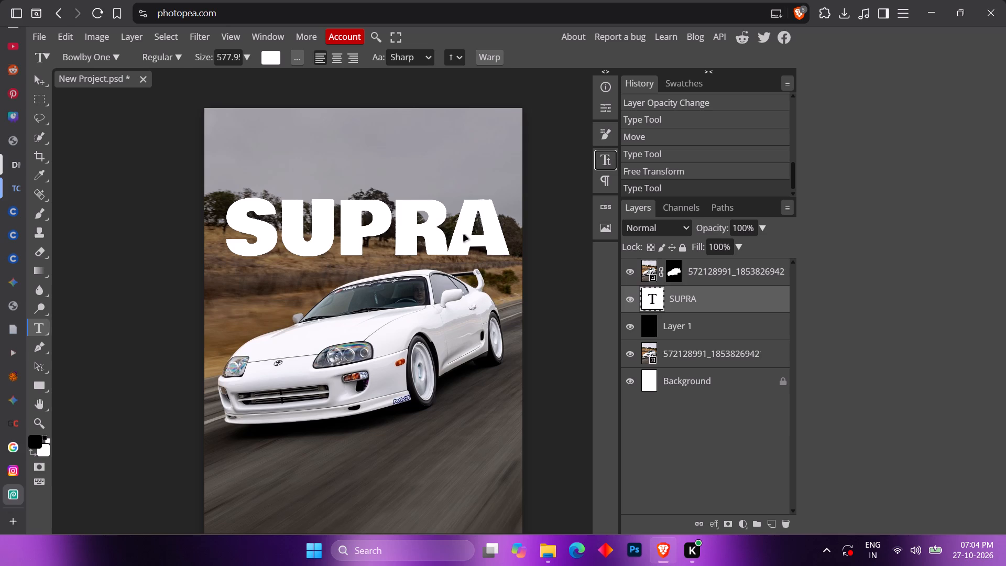
Move the SUPRA text down so its lower edge tucks slightly behind the car's roof and rear wing.
{"action": "left_click_drag", "start_coordinate": [464, 235], "coordinate": [464, 268], "text": "ctrl"}
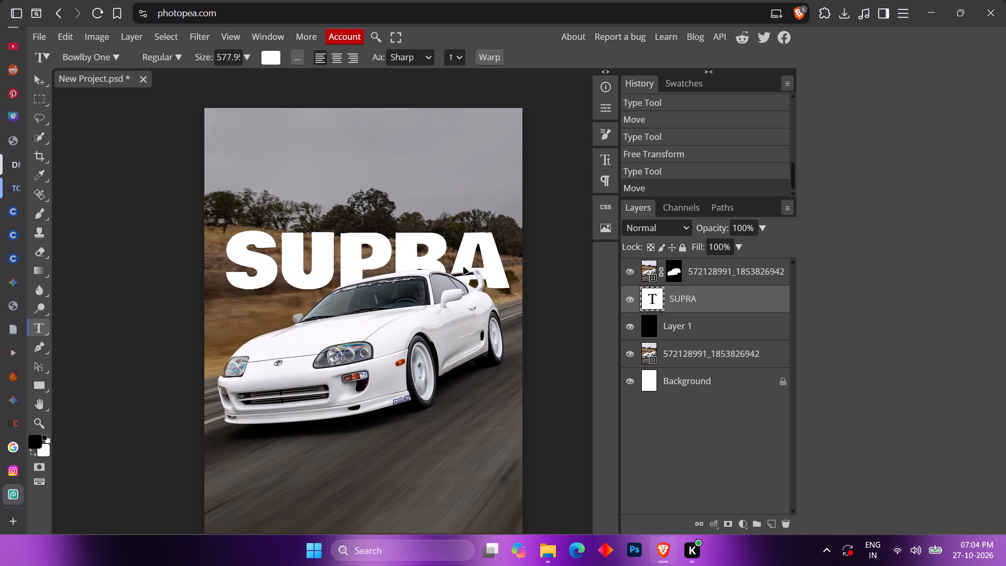
{"action": "left_click_drag", "start_coordinate": [464, 259], "coordinate": [465, 249], "text": "ctrl+shift"}
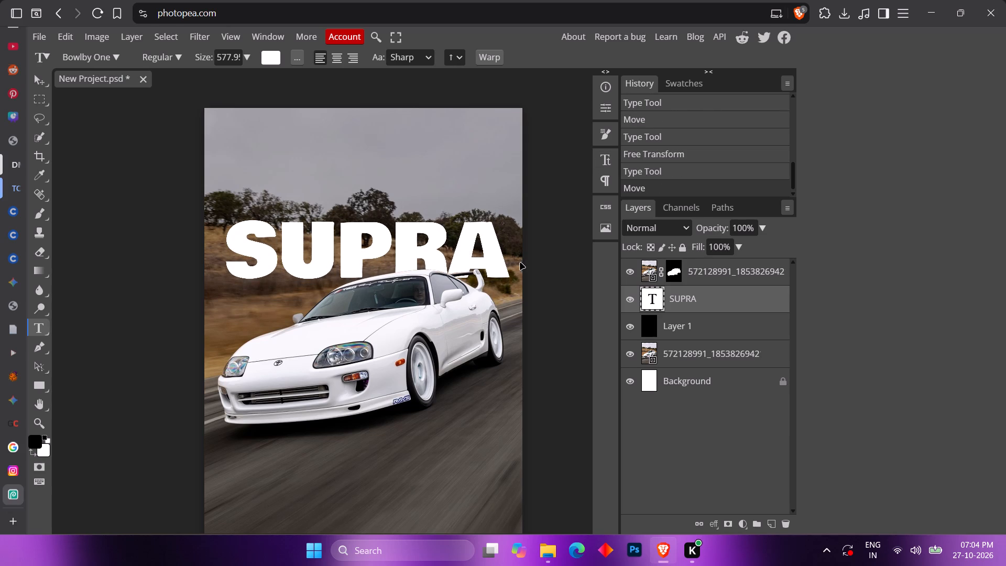
Rotate the SUPRA text to about -14.4° with Free Transform and position it sloping upward behind the car's roof.
{"action": "left_click", "coordinate": [55, 33]}
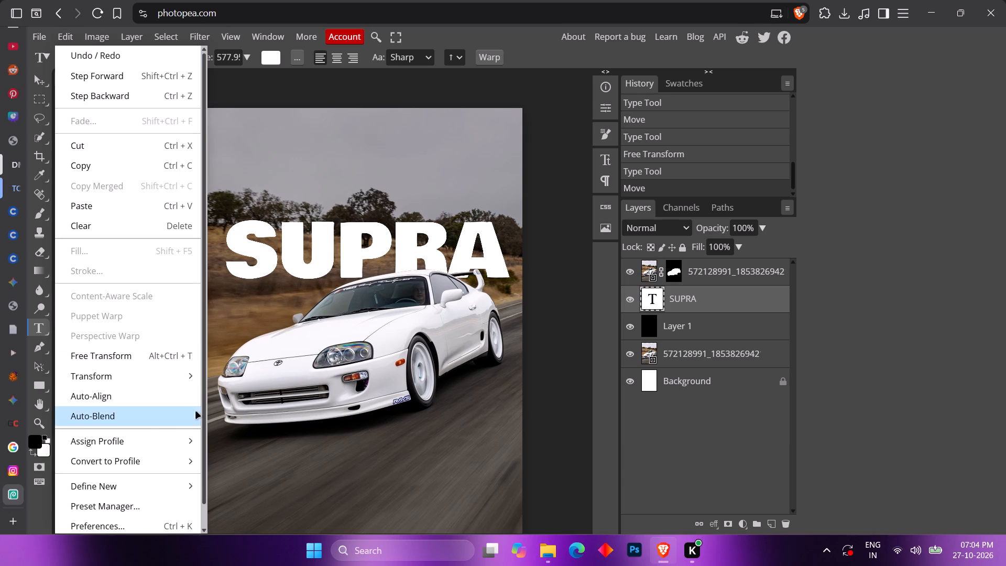
{"action": "left_click", "coordinate": [149, 364]}
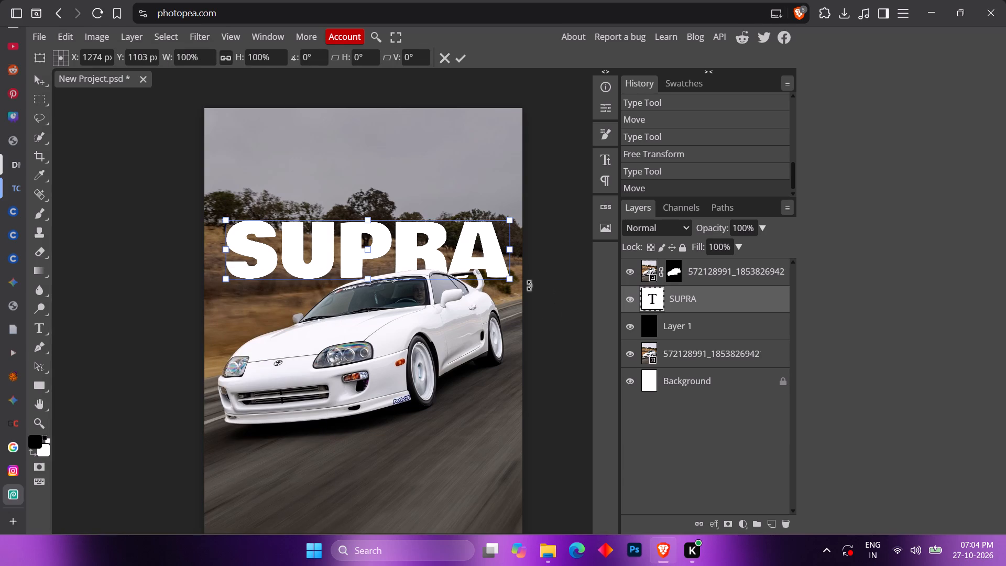
{"action": "left_click_drag", "start_coordinate": [517, 285], "coordinate": [520, 245]}
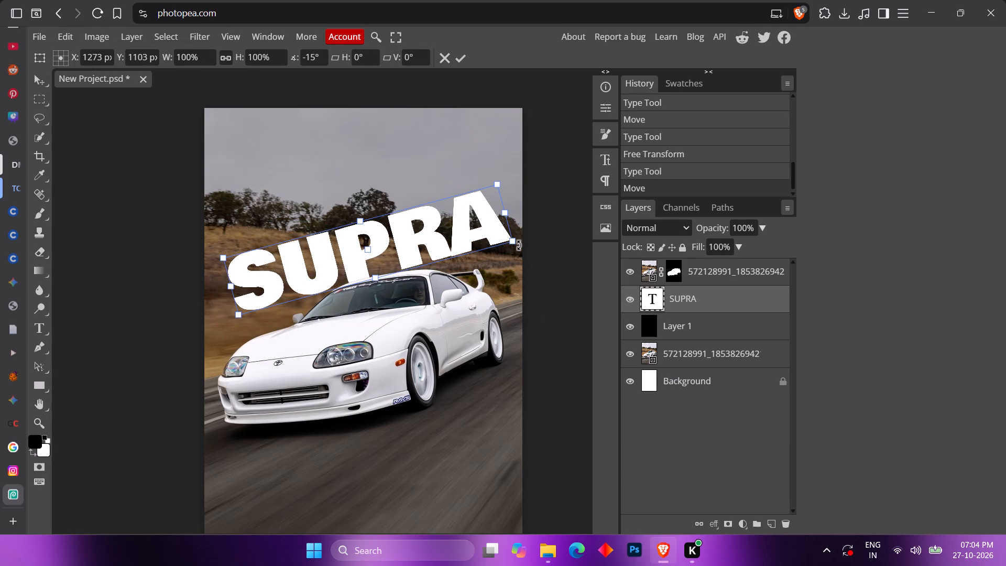
{"action": "left_click_drag", "start_coordinate": [520, 245], "coordinate": [520, 247]}
{"action": "left_click_drag", "start_coordinate": [408, 238], "coordinate": [407, 255]}
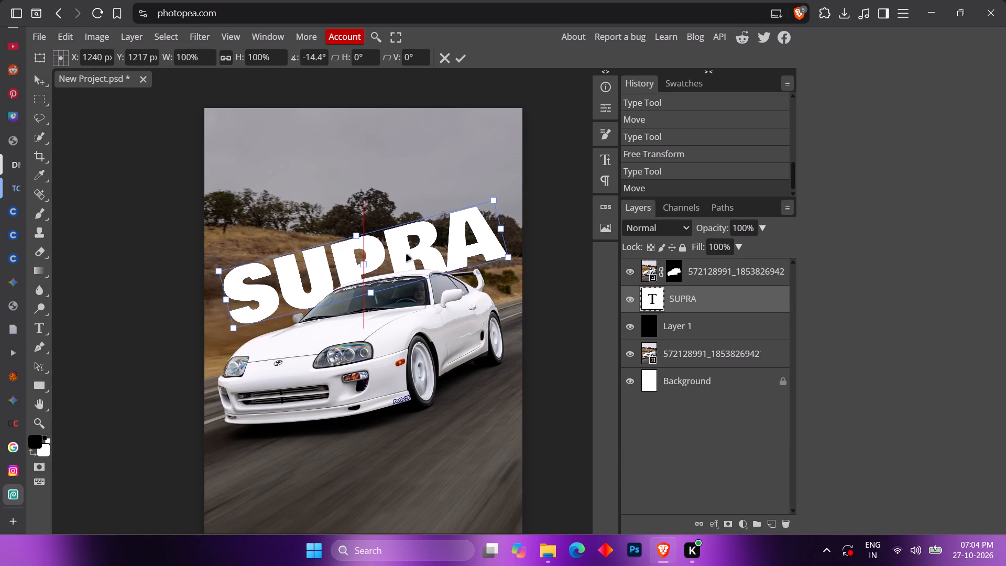
{"action": "left_click_drag", "start_coordinate": [407, 255], "coordinate": [400, 251]}
{"action": "left_click", "coordinate": [458, 59]}
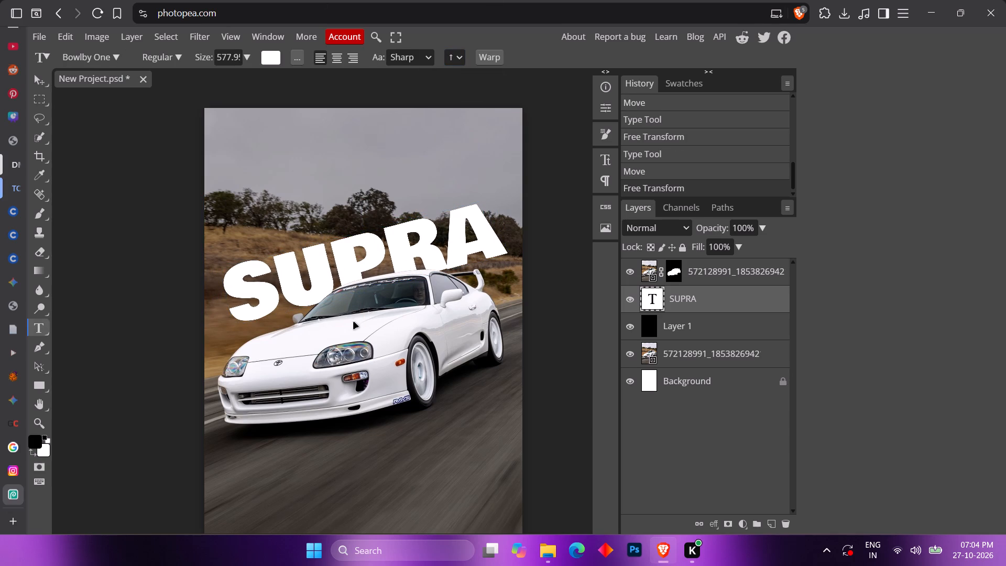
Duplicate the tilted SUPRA text layer and move the copy just above the original, at about X 1143 px, Y 758 px.
{"action": "key", "text": "ctrl+j"}
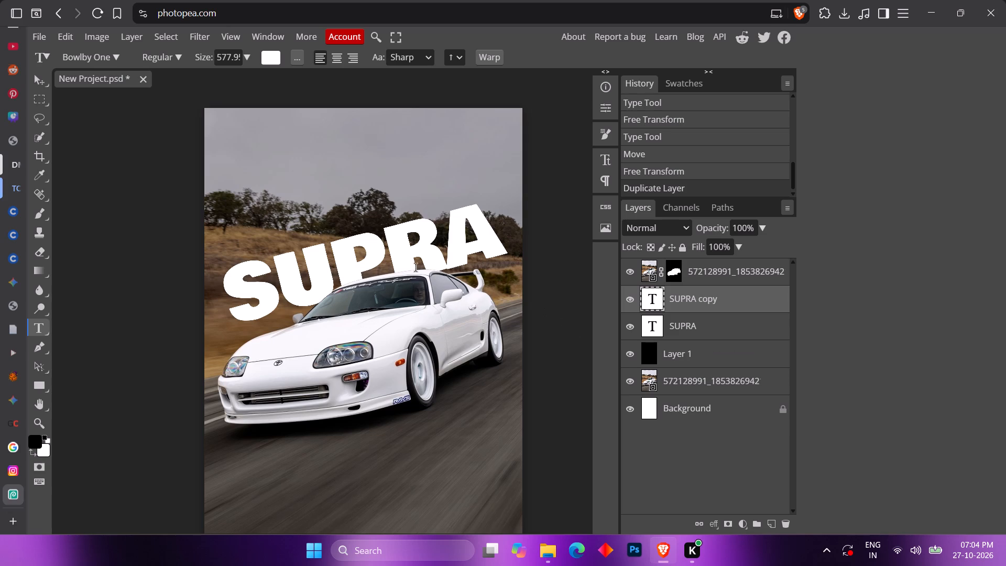
{"action": "left_click", "coordinate": [64, 40]}
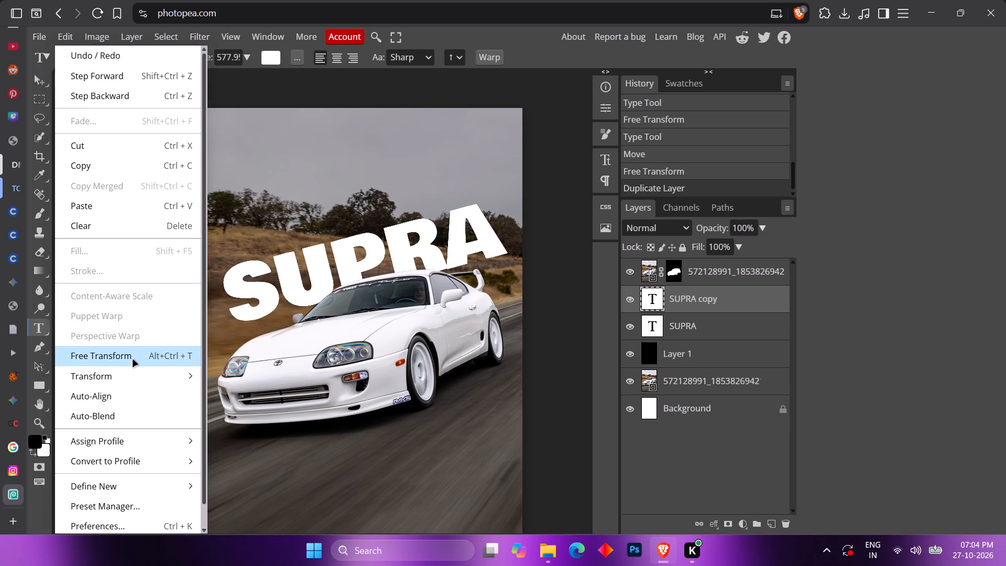
{"action": "left_click", "coordinate": [133, 360]}
{"action": "left_click_drag", "start_coordinate": [449, 262], "coordinate": [438, 211]}
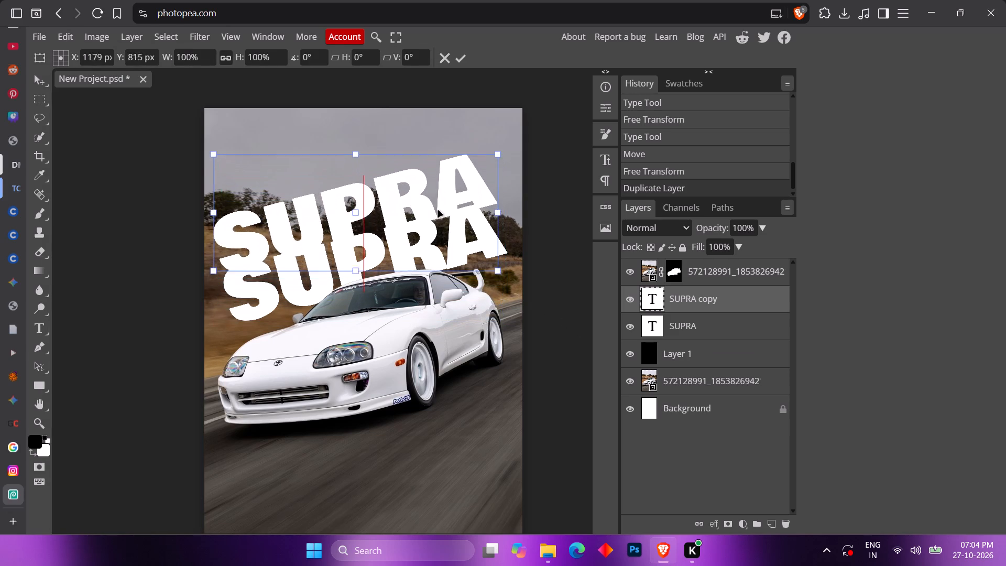
{"action": "left_click_drag", "start_coordinate": [438, 211], "coordinate": [434, 205]}
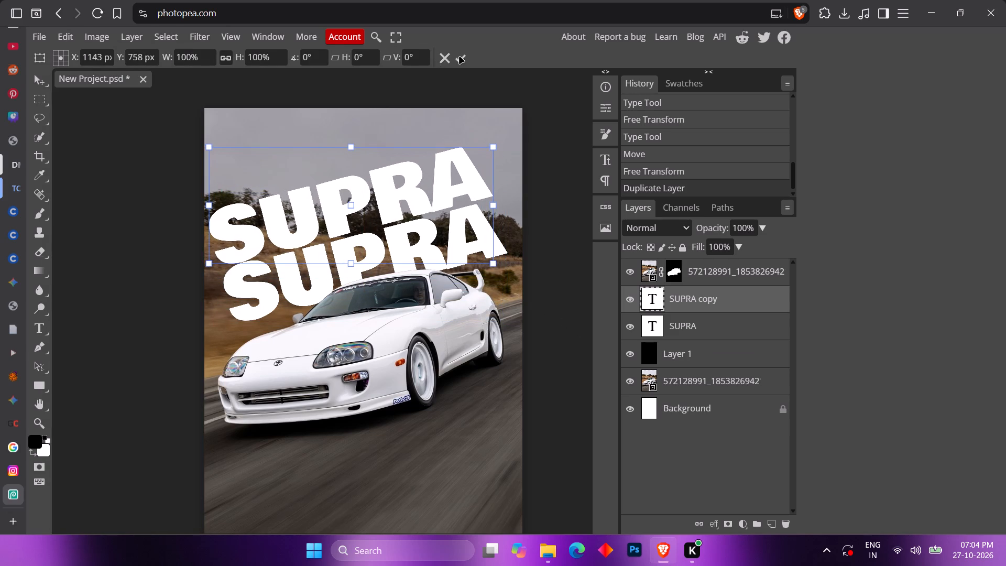
{"action": "left_click", "coordinate": [462, 55]}
Replace the wording of the copied SUPRA text layer with "toyota".
{"action": "double_click", "coordinate": [652, 301]}
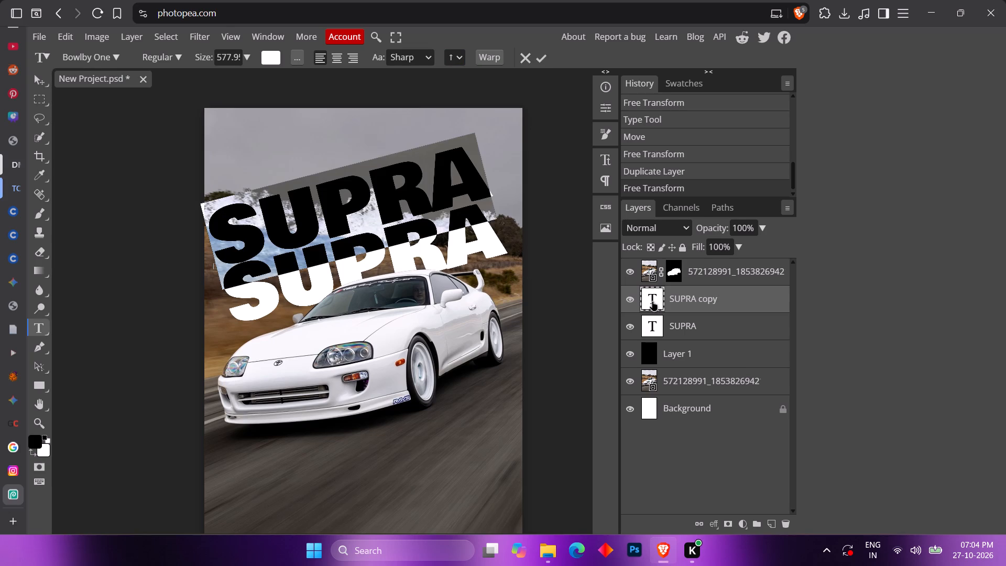
{"action": "type", "text": "toyo"}
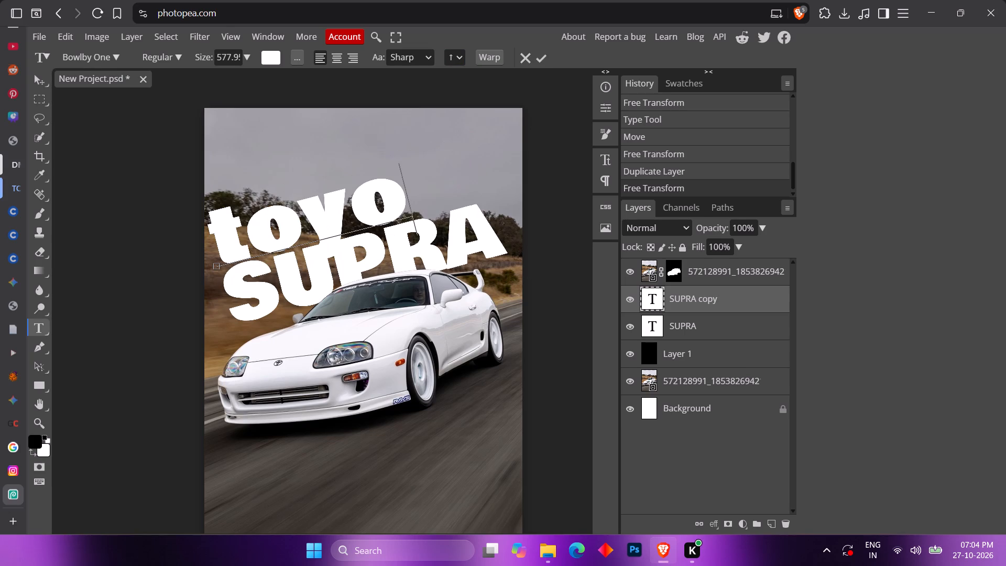
{"action": "key", "text": "BackSpace"}
{"action": "key", "text": "BackSpace"}
{"action": "key", "text": "BackSpace"}
{"action": "key", "text": "BackSpace"}
{"action": "type", "text": "to"}
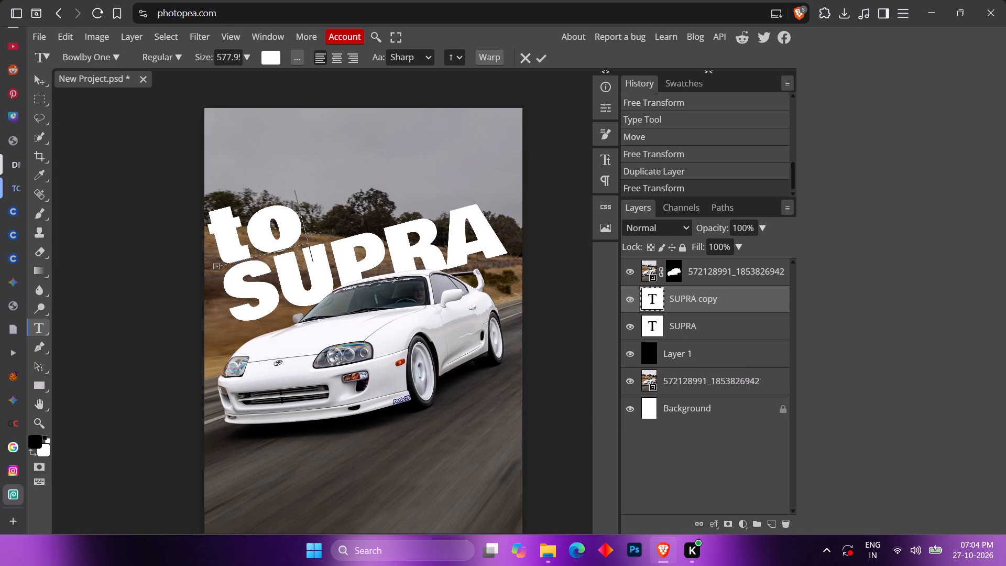
{"action": "type", "text": "yo"}
{"action": "type", "text": "ta"}
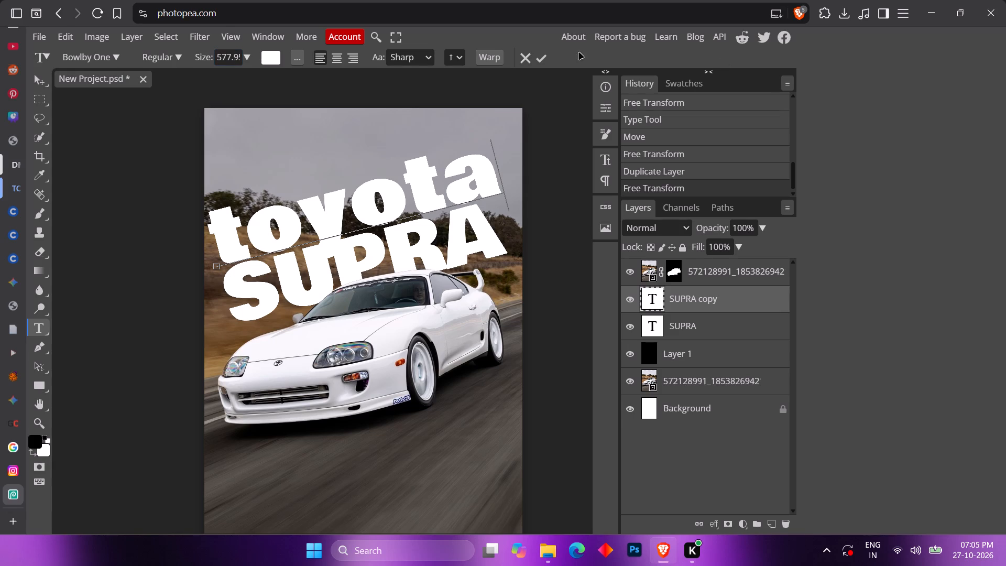
{"action": "left_click", "coordinate": [546, 57]}
Reduce the toyota text's font size to 150.
{"action": "left_click", "coordinate": [248, 57]}
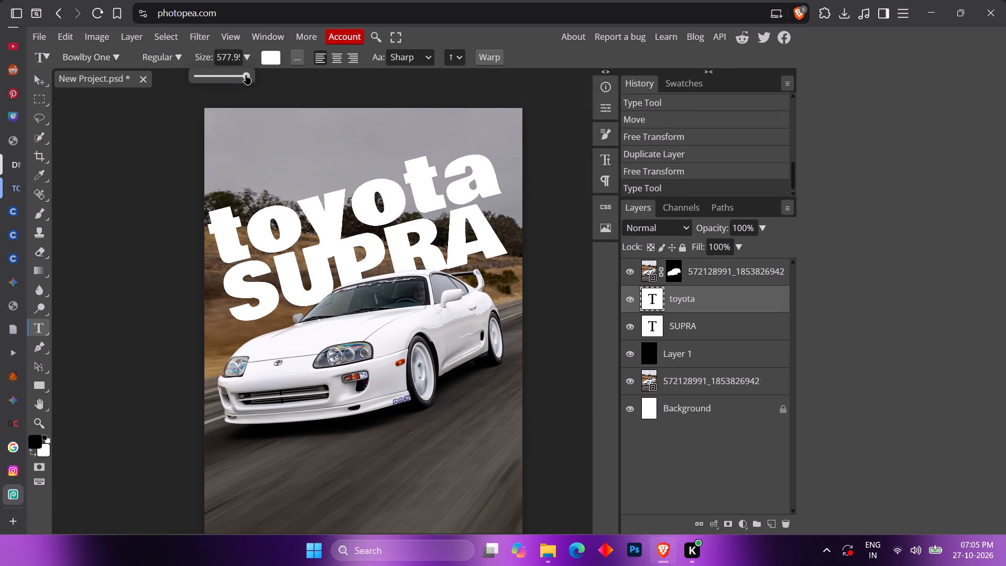
{"action": "left_click_drag", "start_coordinate": [246, 75], "coordinate": [255, 74]}
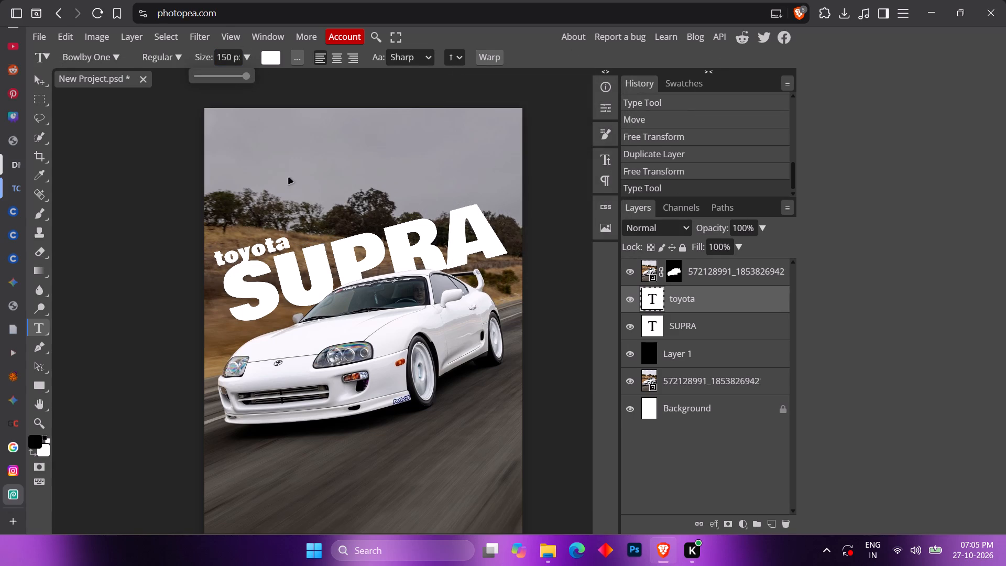
{"action": "left_click", "coordinate": [289, 178]}
{"action": "left_click", "coordinate": [520, 62]}
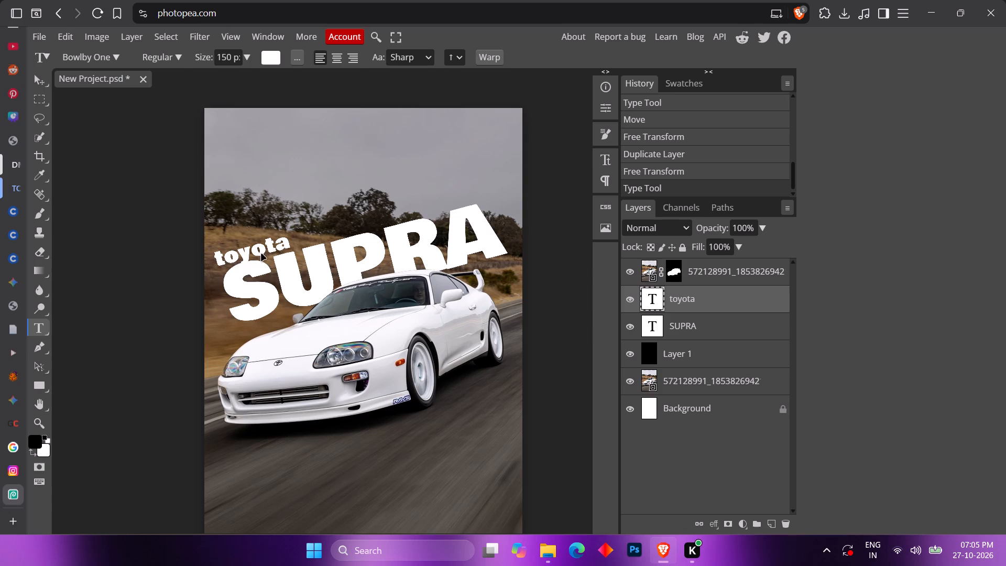
Move the small toyota text so it sits just above the middle letters of SUPRA.
{"action": "left_click_drag", "start_coordinate": [279, 245], "coordinate": [379, 211], "text": "ctrl"}
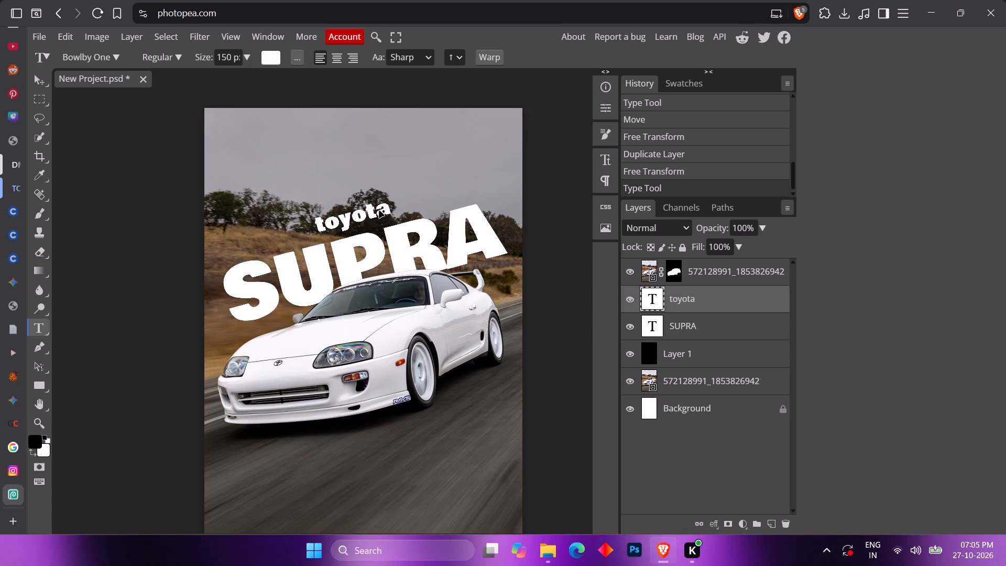
{"action": "left_click_drag", "start_coordinate": [379, 211], "coordinate": [391, 211], "text": "ctrl"}
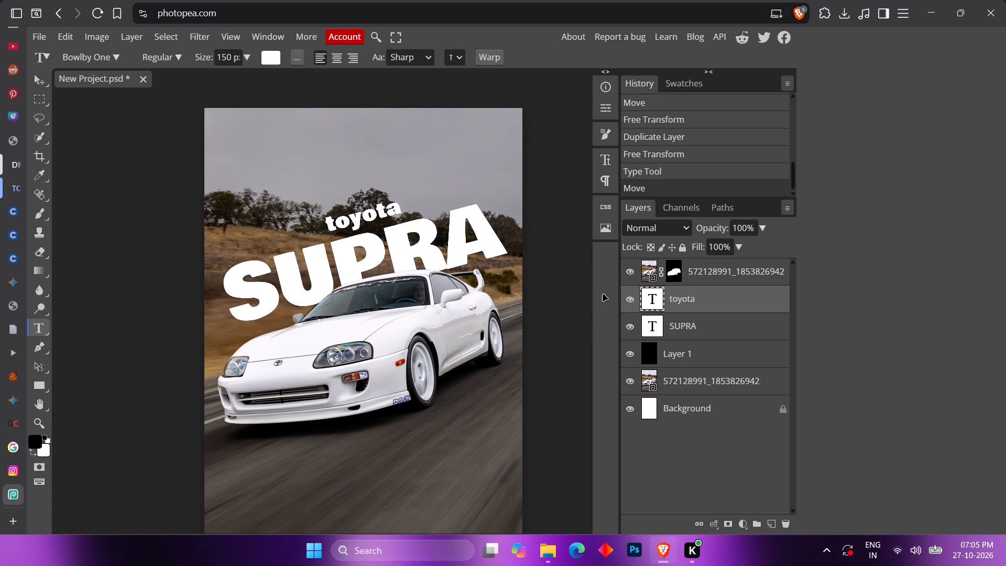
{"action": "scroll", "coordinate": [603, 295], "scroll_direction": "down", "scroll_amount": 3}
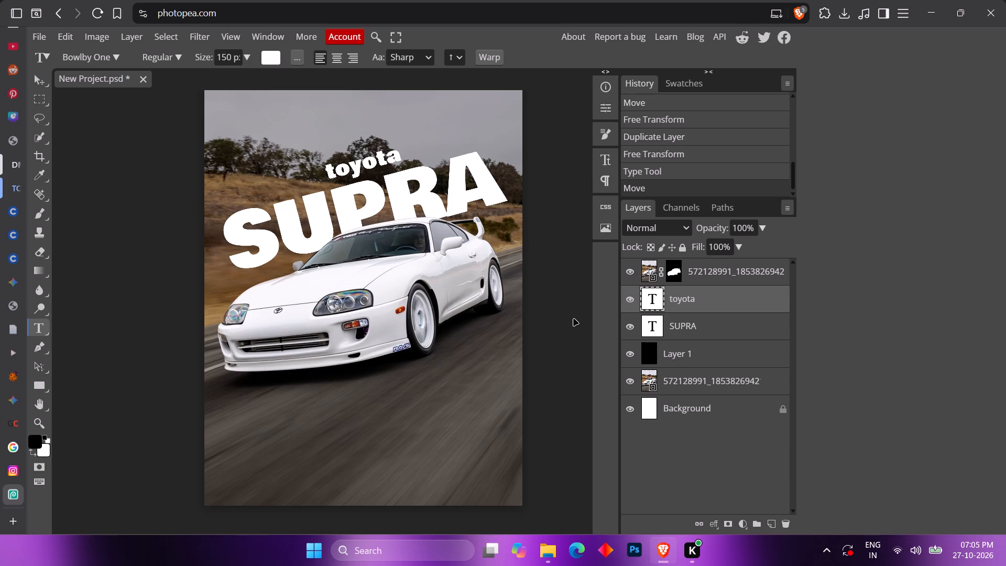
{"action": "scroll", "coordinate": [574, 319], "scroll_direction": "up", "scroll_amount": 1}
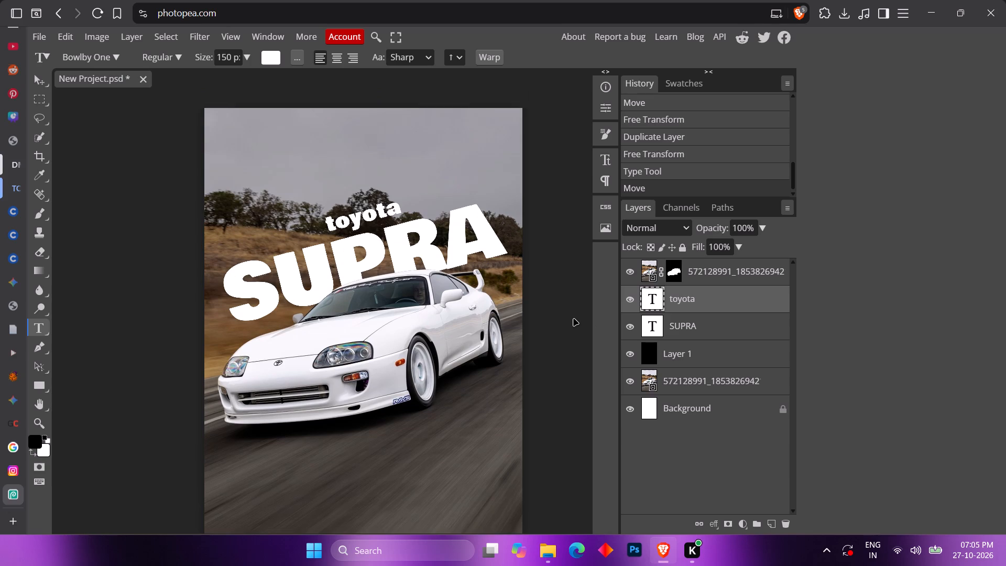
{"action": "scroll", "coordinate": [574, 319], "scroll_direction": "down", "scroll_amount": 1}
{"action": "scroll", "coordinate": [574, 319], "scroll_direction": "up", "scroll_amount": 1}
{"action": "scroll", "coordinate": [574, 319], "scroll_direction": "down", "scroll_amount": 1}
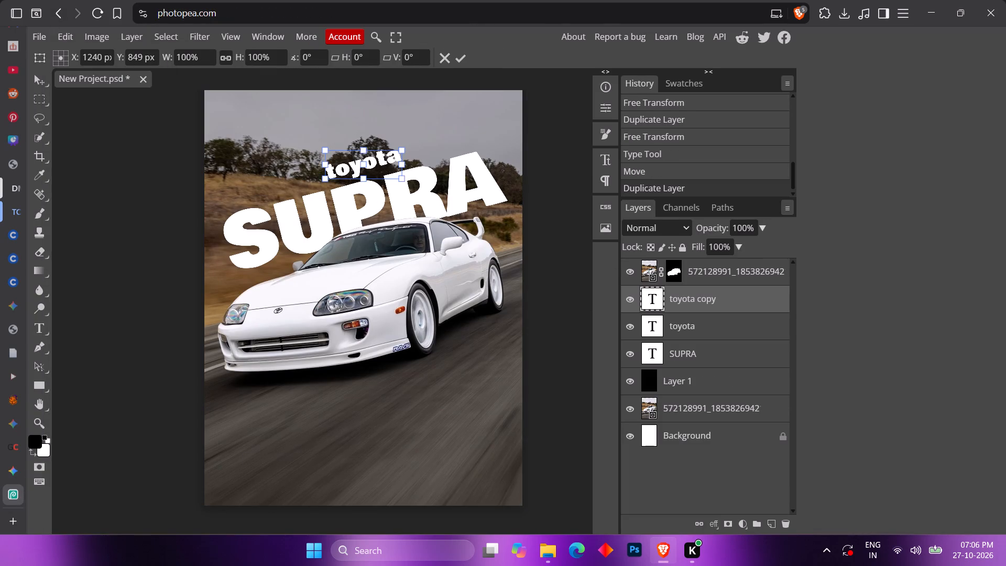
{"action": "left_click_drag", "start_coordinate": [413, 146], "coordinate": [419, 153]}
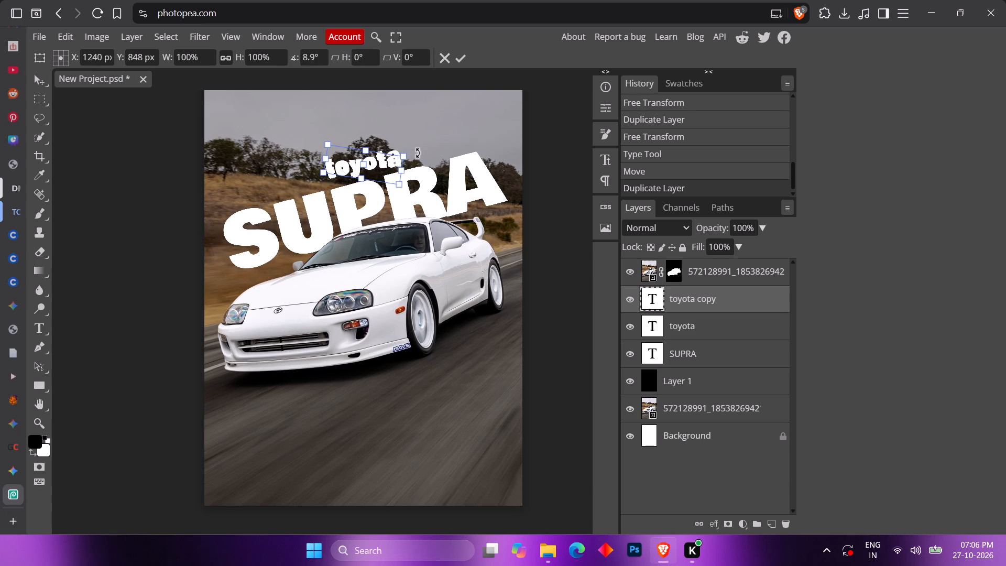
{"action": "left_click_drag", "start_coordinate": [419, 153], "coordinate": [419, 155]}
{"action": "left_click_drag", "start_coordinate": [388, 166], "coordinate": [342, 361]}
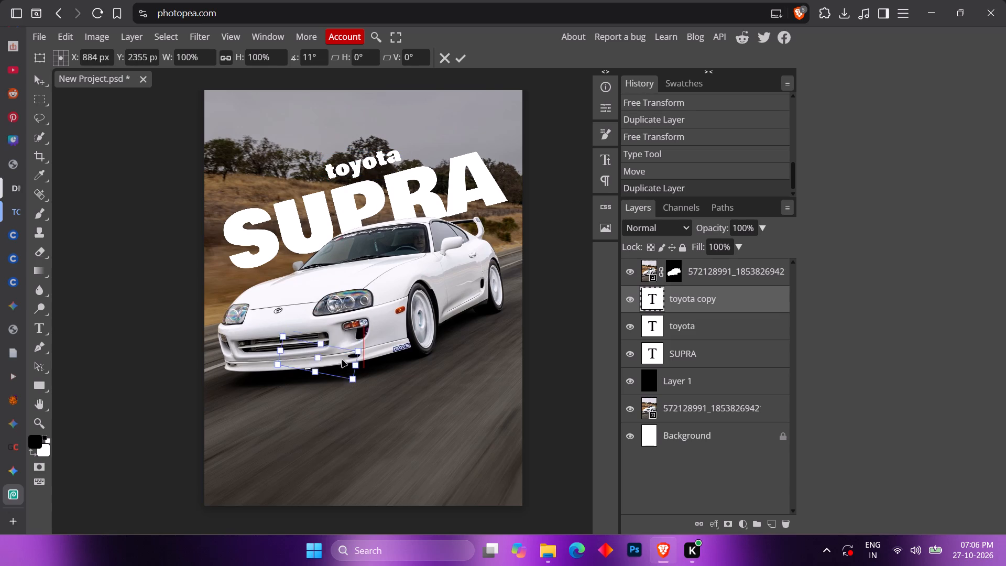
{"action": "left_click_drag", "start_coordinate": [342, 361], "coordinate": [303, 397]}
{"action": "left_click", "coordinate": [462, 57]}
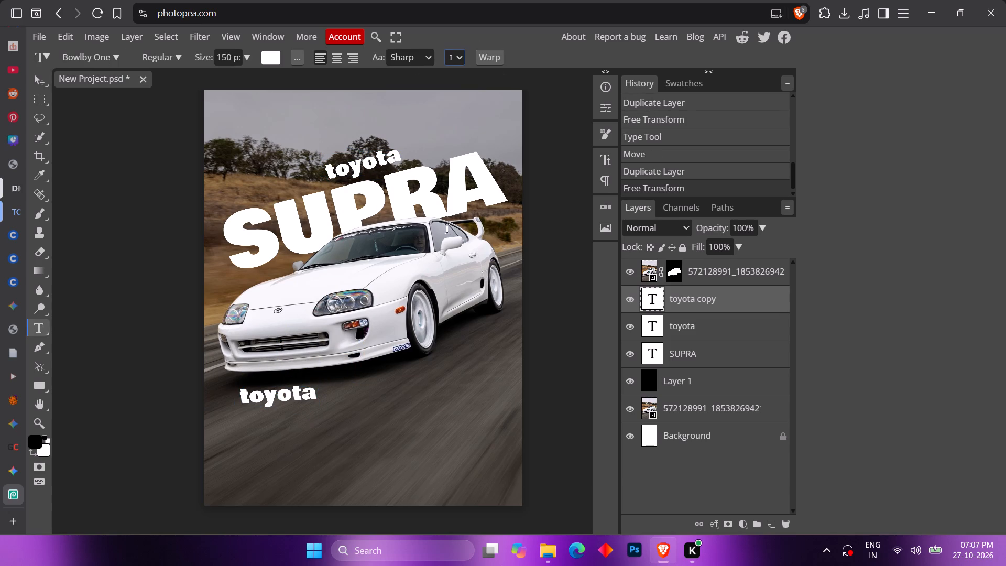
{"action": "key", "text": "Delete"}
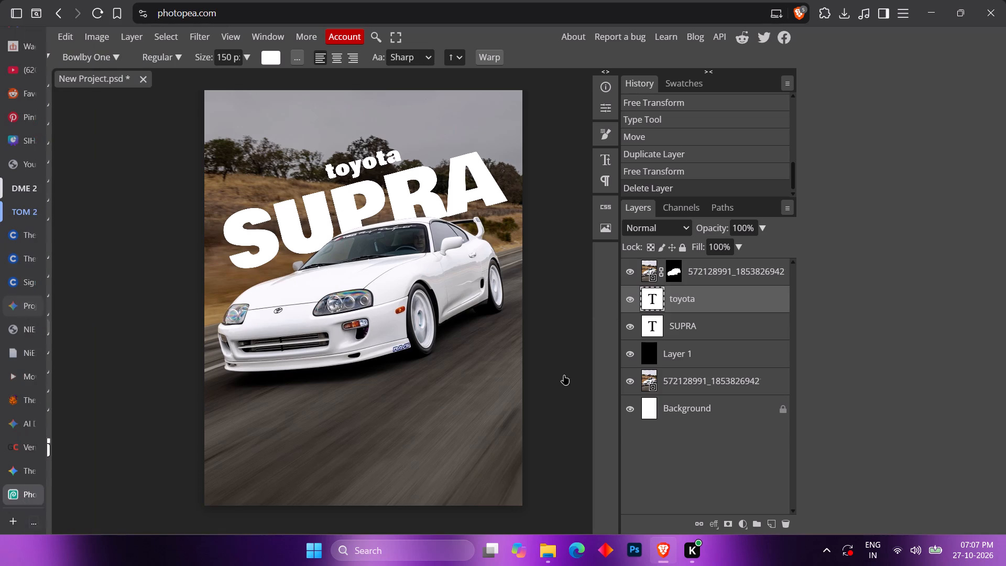
Add a text line below the car reading "Inline-six engine heritage" from the clipboard, sized 72 px.
{"action": "right_click", "coordinate": [49, 333]}
{"action": "left_click", "coordinate": [99, 326]}
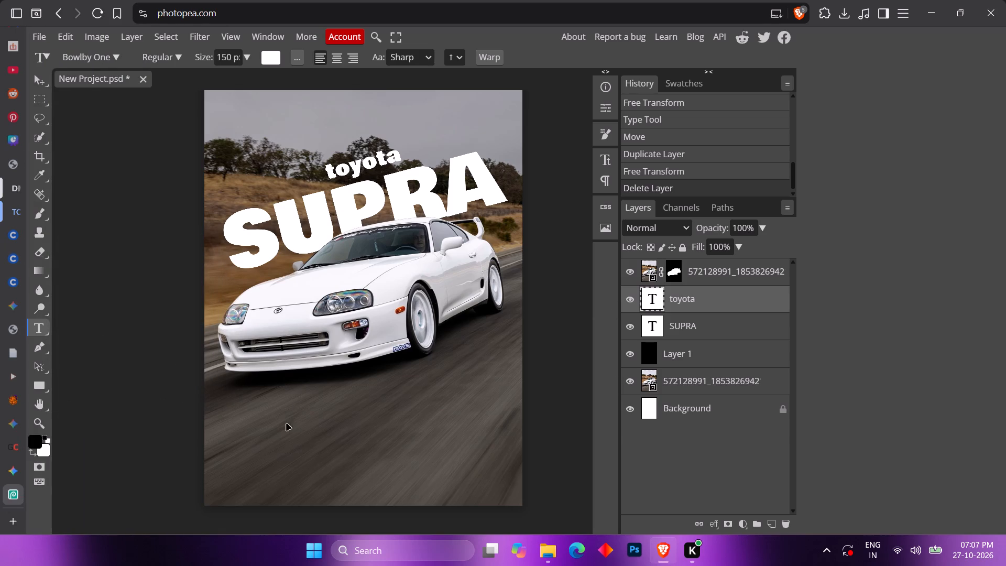
{"action": "left_click", "coordinate": [225, 398]}
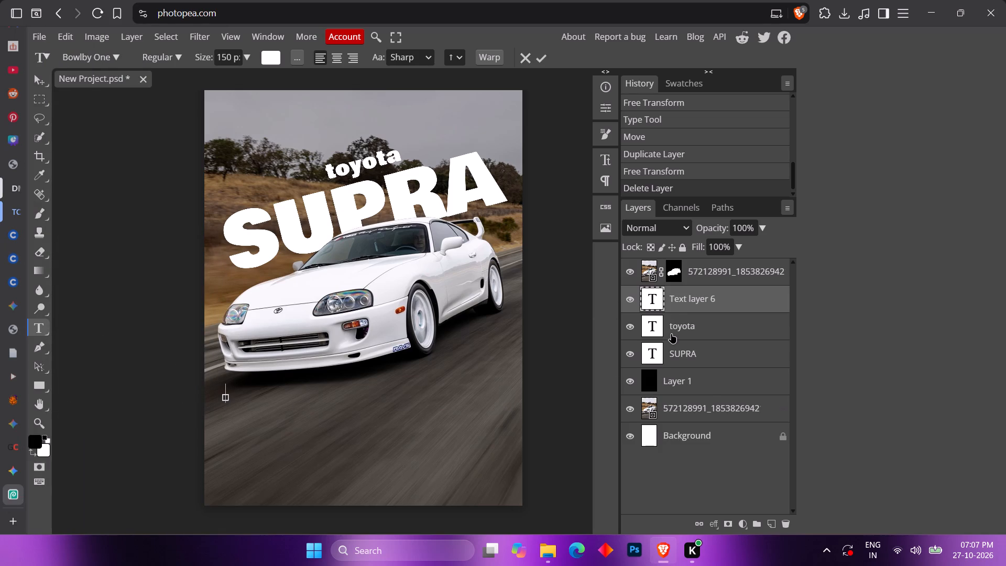
{"action": "key", "text": "ctrl+v"}
{"action": "key", "text": "ctrl+a"}
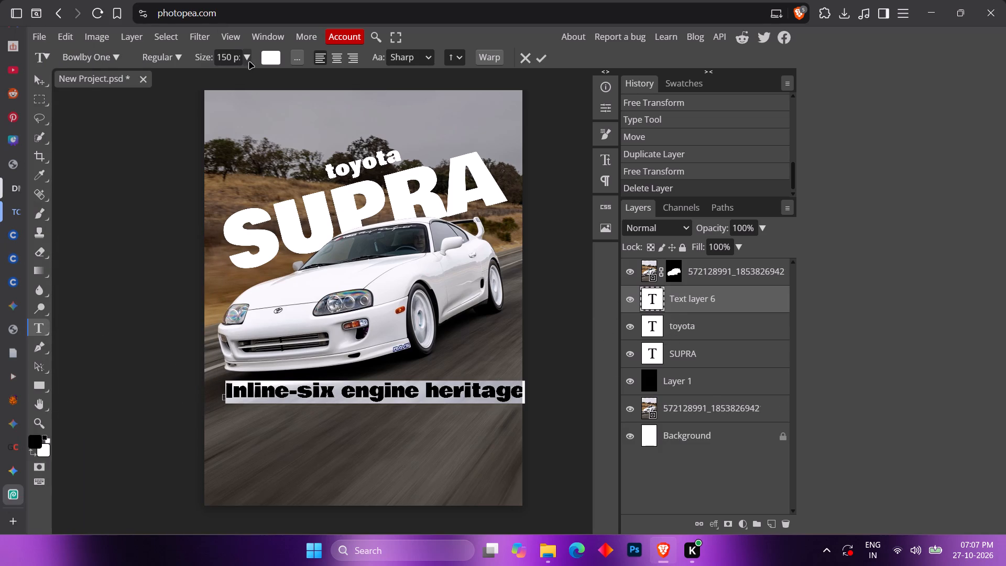
{"action": "left_click", "coordinate": [249, 62]}
{"action": "left_click_drag", "start_coordinate": [247, 77], "coordinate": [239, 79]}
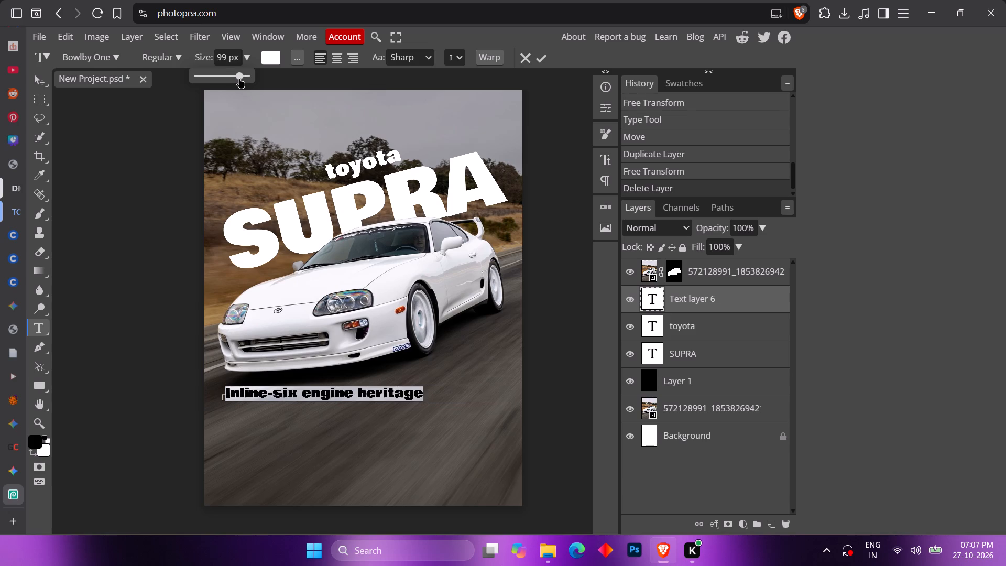
{"action": "left_click_drag", "start_coordinate": [239, 79], "coordinate": [235, 80]}
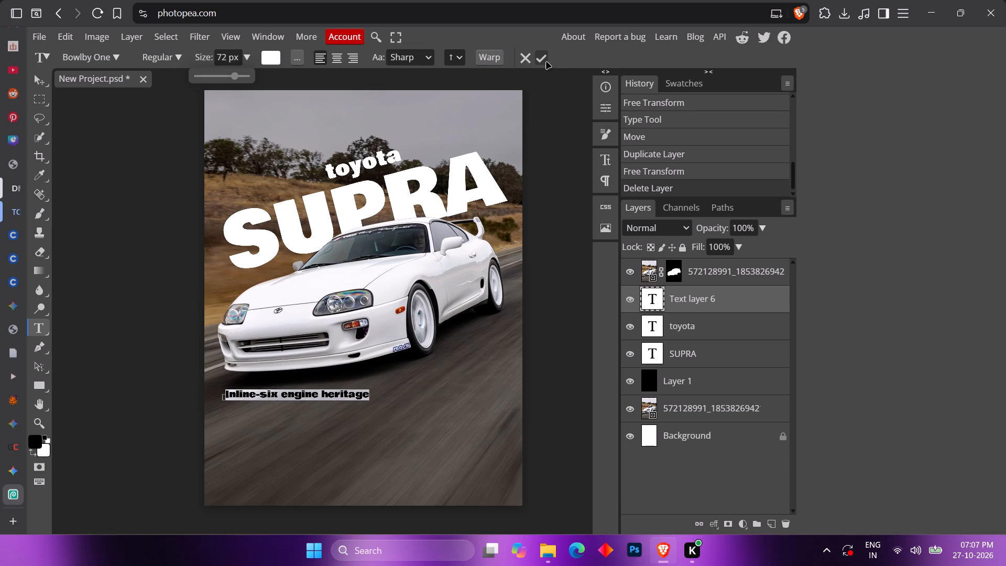
{"action": "left_click", "coordinate": [546, 62]}
Move the "Inline-six engine heritage" line slightly down and toward the poster's left margin.
{"action": "left_click_drag", "start_coordinate": [346, 395], "coordinate": [338, 398], "text": "ctrl"}
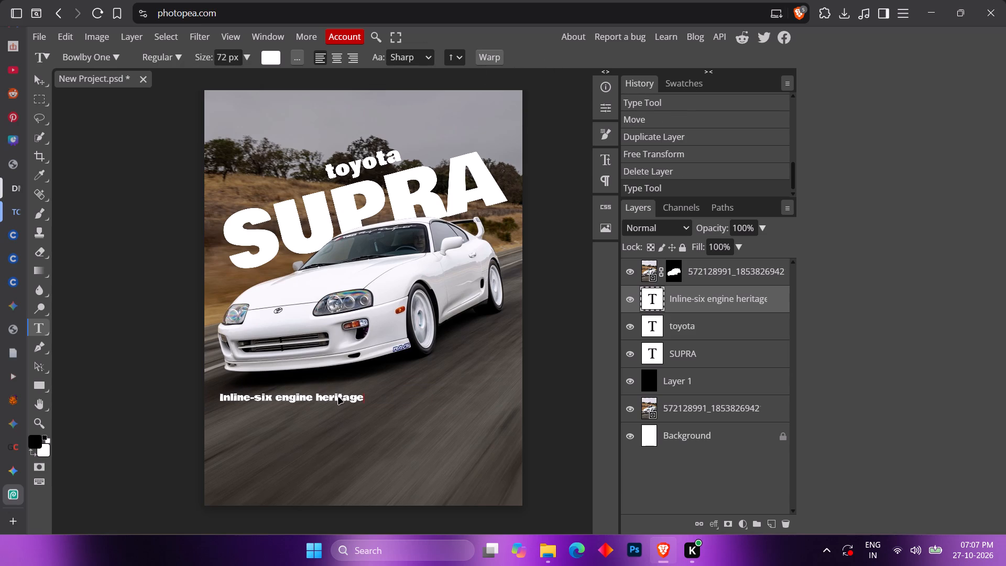
{"action": "left_click_drag", "start_coordinate": [338, 398], "coordinate": [335, 400], "text": "ctrl"}
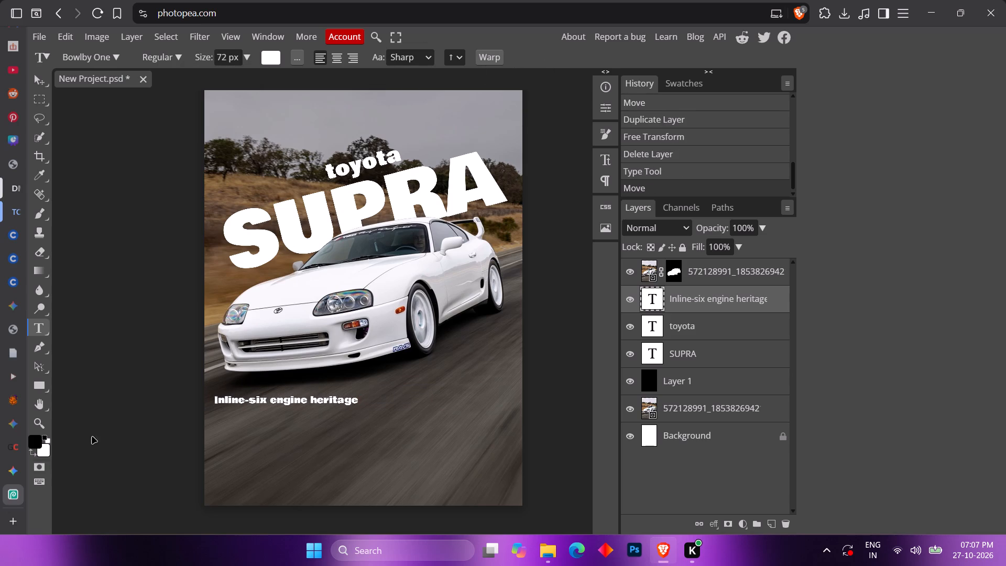
{"action": "left_click_drag", "start_coordinate": [326, 400], "coordinate": [332, 400], "text": "alt"}
{"action": "left_click_drag", "start_coordinate": [332, 400], "coordinate": [333, 400], "text": "alt"}
{"action": "left_click", "coordinate": [539, 61]}
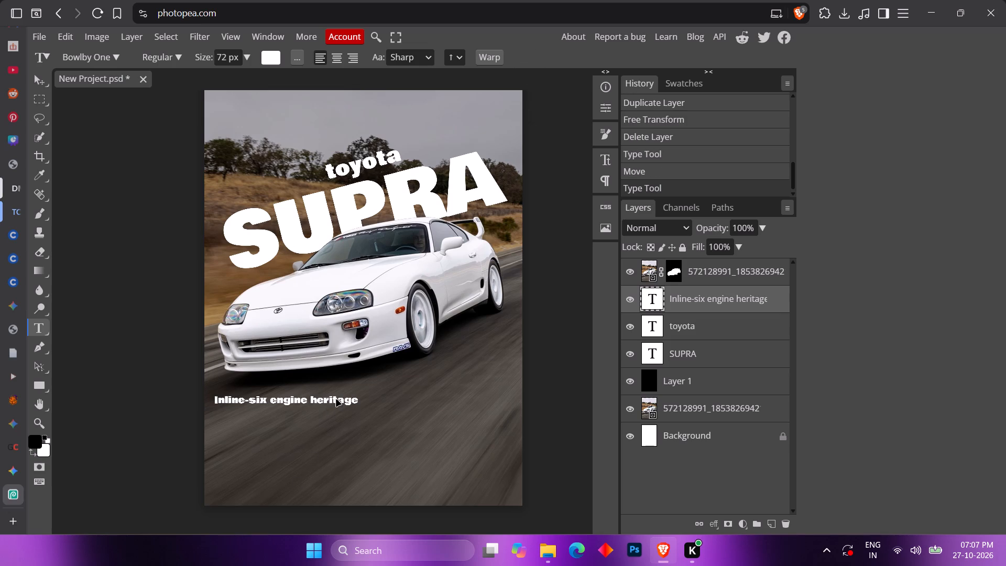
Duplicate the "Inline-six engine heritage" line and place the copy beside it at the same height, near the poster's right margin.
{"action": "left_click_drag", "start_coordinate": [337, 399], "coordinate": [493, 398], "text": "ctrl+alt"}
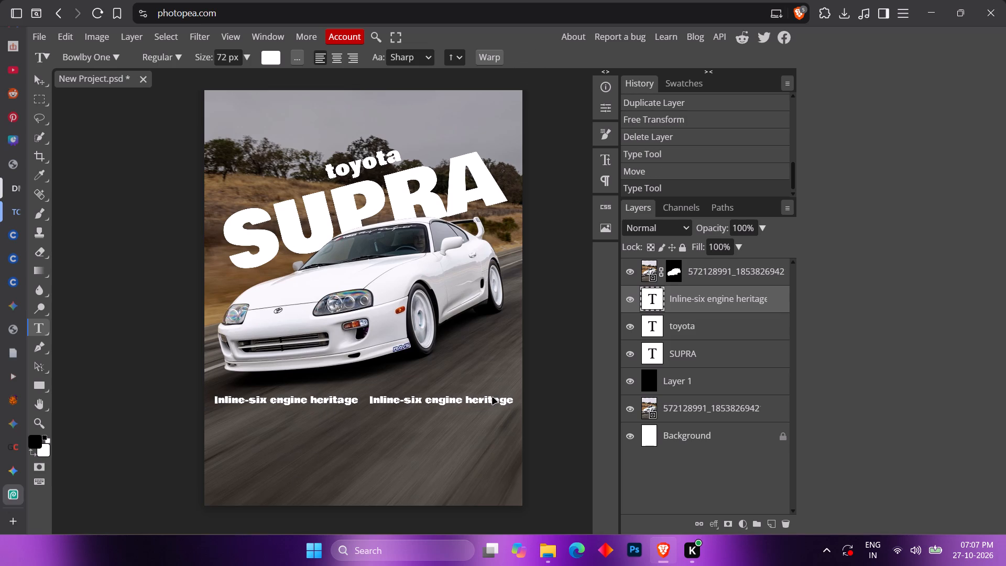
{"action": "left_click_drag", "start_coordinate": [493, 398], "coordinate": [497, 398], "text": "ctrl+alt"}
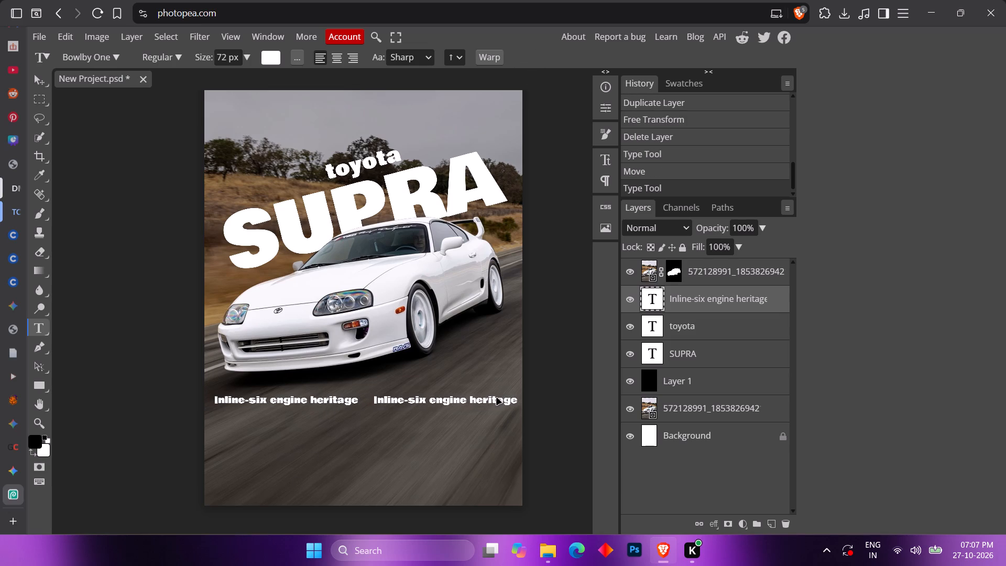
{"action": "left_click_drag", "start_coordinate": [497, 398], "coordinate": [490, 398], "text": "ctrl+alt"}
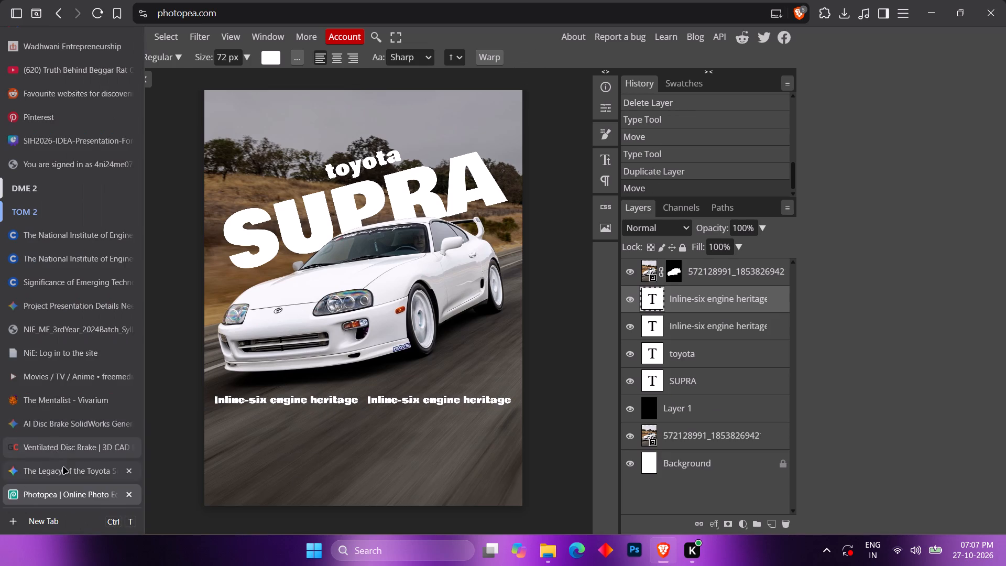
Copy "Iconic 2JZ engine" from Gemini's reply and replace the right-hand duplicate's text with it in Photopea.
{"action": "left_click", "coordinate": [63, 467]}
{"action": "left_click", "coordinate": [467, 179]}
{"action": "left_click_drag", "start_coordinate": [431, 204], "coordinate": [339, 200]}
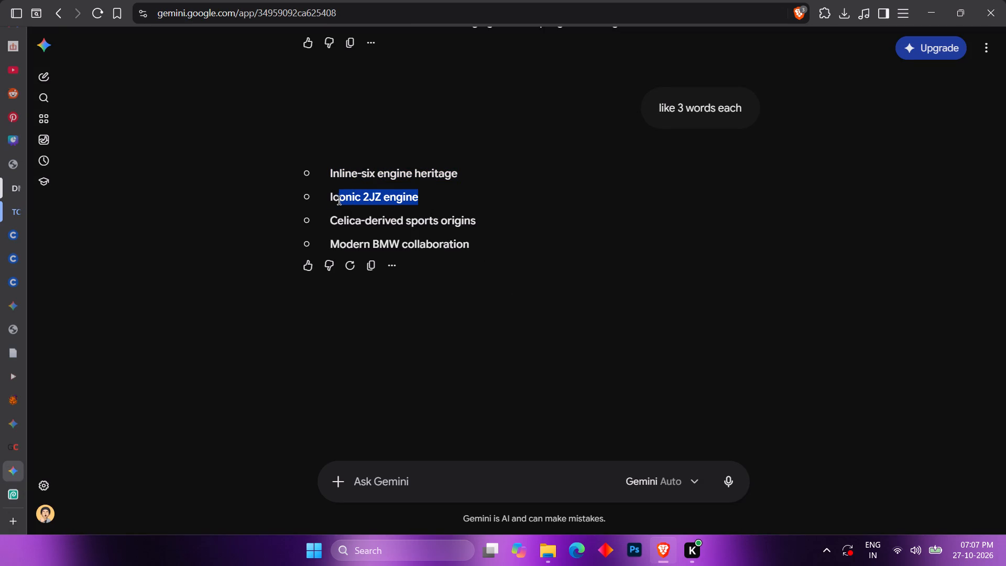
{"action": "left_click_drag", "start_coordinate": [339, 200], "coordinate": [327, 201]}
{"action": "right_click", "coordinate": [373, 194]}
{"action": "left_click", "coordinate": [410, 212]}
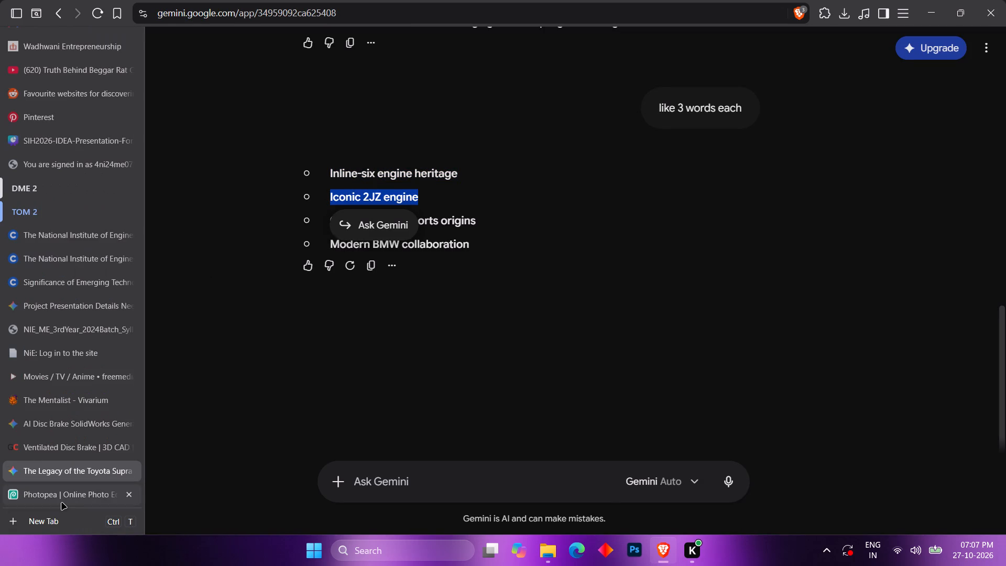
{"action": "left_click", "coordinate": [62, 502]}
{"action": "left_click", "coordinate": [463, 397]}
{"action": "key", "text": "ctrl+a"}
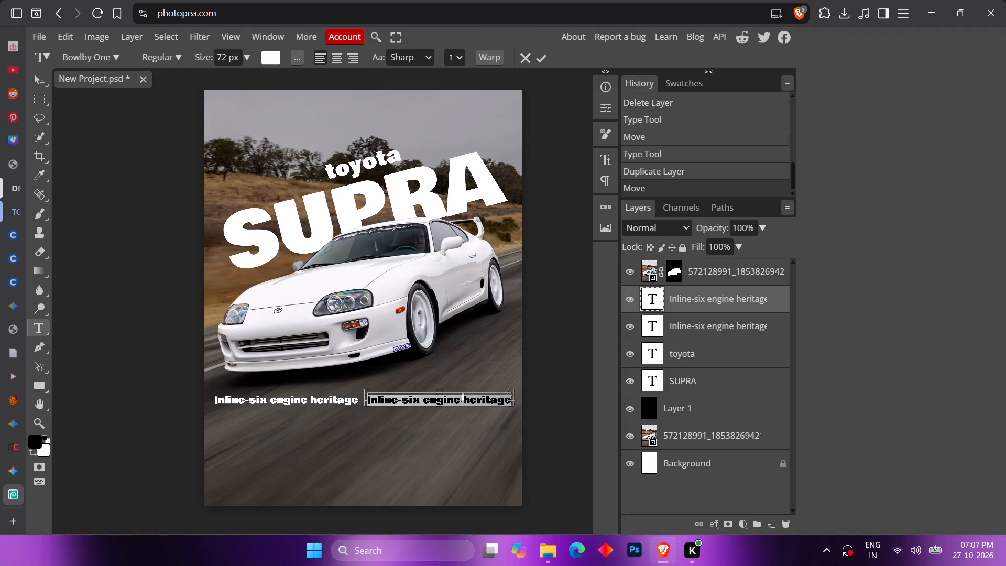
{"action": "key", "text": "ctrl+v"}
{"action": "left_click", "coordinate": [541, 58]}
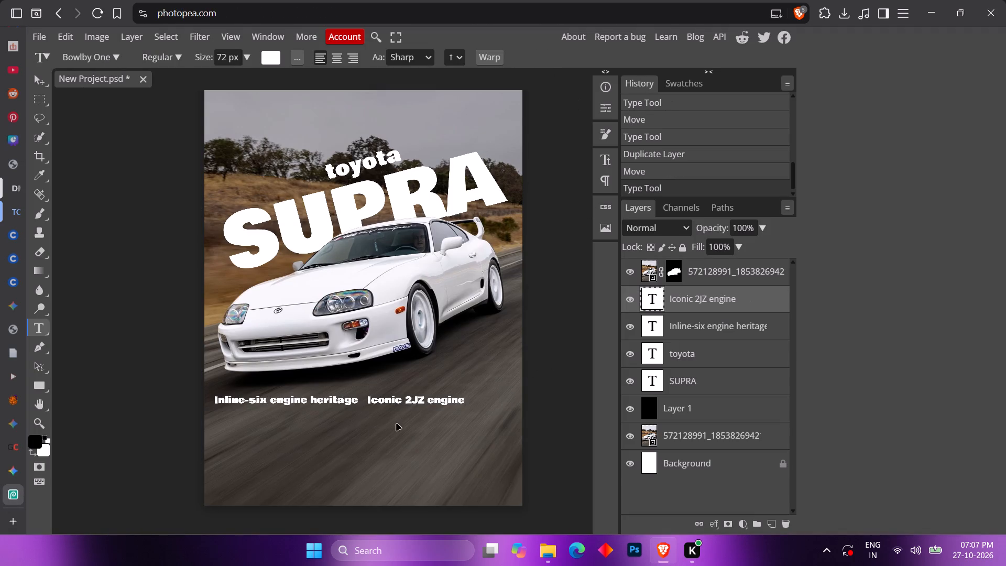
Position the "Iconic 2JZ engine" line against the poster's right margin, level with "Inline-six engine heritage".
{"action": "left_click_drag", "start_coordinate": [440, 403], "coordinate": [485, 404], "text": "ctrl"}
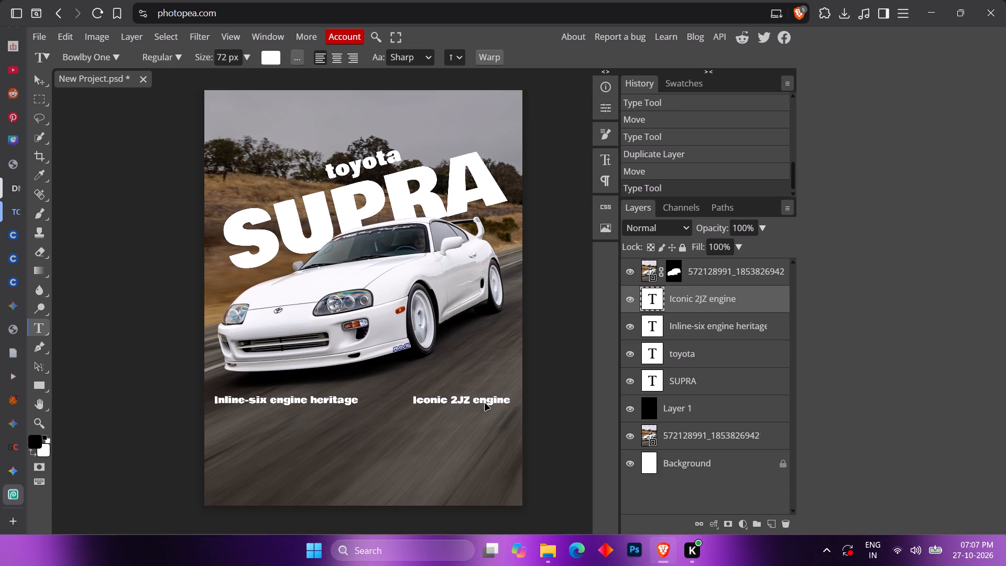
{"action": "left_click_drag", "start_coordinate": [485, 404], "coordinate": [488, 405], "text": "ctrl"}
{"action": "left_click_drag", "start_coordinate": [489, 403], "coordinate": [429, 401], "text": "ctrl"}
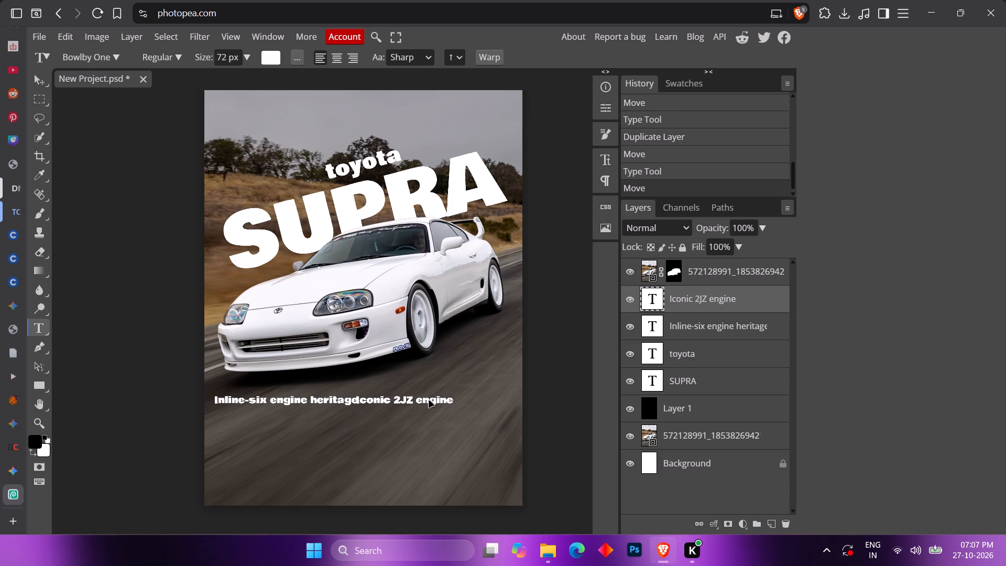
{"action": "left_click_drag", "start_coordinate": [429, 401], "coordinate": [385, 402], "text": "ctrl"}
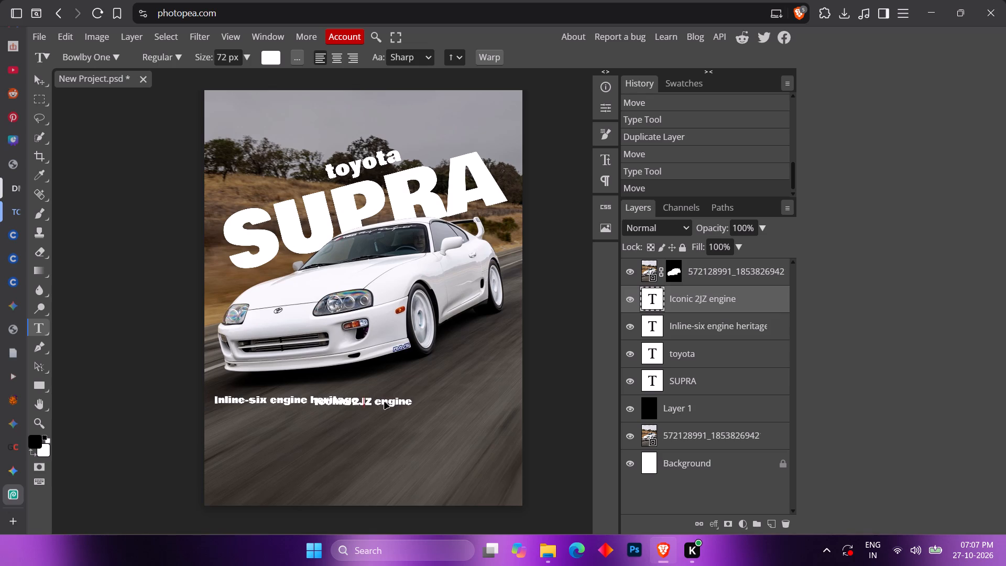
{"action": "left_click_drag", "start_coordinate": [385, 402], "coordinate": [348, 401], "text": "ctrl"}
{"action": "left_click_drag", "start_coordinate": [348, 401], "coordinate": [350, 400], "text": "ctrl"}
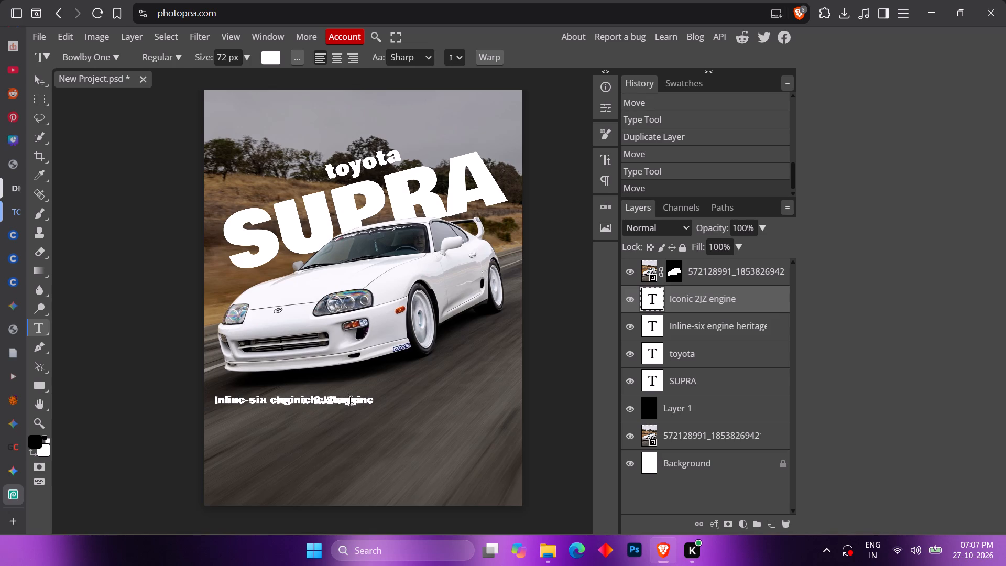
{"action": "left_click_drag", "start_coordinate": [370, 398], "coordinate": [476, 399], "text": "ctrl"}
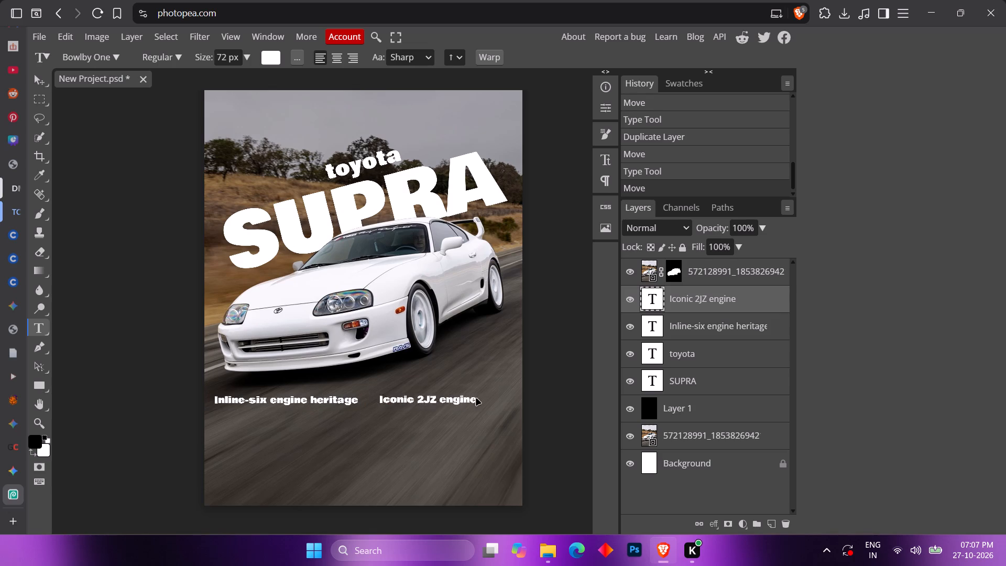
{"action": "left_click_drag", "start_coordinate": [476, 399], "coordinate": [504, 401], "text": "ctrl"}
{"action": "left_click_drag", "start_coordinate": [504, 401], "coordinate": [510, 401], "text": "ctrl+shift"}
Duplicate the "Iconic 2JZ engine" line and place the copy directly beneath the original.
{"action": "left_click_drag", "start_coordinate": [510, 400], "coordinate": [510, 408], "text": "ctrl+alt"}
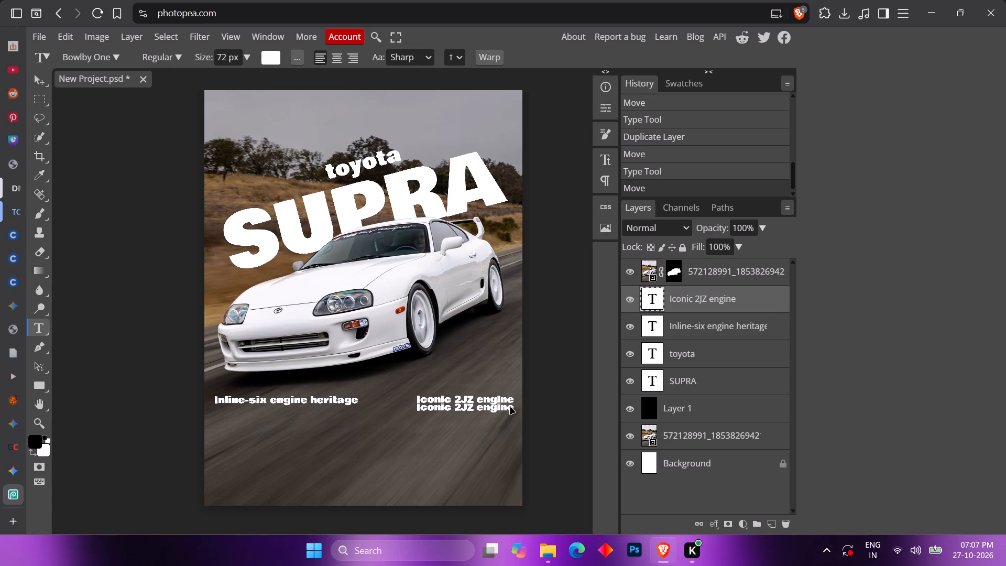
{"action": "left_click_drag", "start_coordinate": [510, 408], "coordinate": [511, 420], "text": "ctrl+alt"}
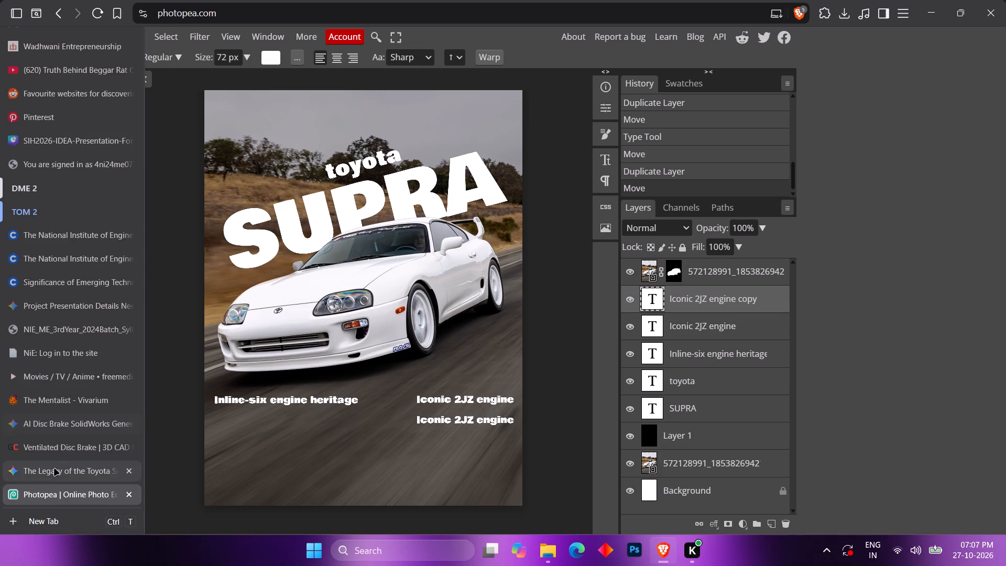
Copy "Celica-derived sports origins" from Gemini's reply and replace the lower duplicate's text with it in Photopea.
{"action": "left_click", "coordinate": [54, 469]}
{"action": "left_click", "coordinate": [509, 250]}
{"action": "left_click_drag", "start_coordinate": [487, 226], "coordinate": [327, 228]}
{"action": "right_click", "coordinate": [359, 225]}
{"action": "left_click", "coordinate": [387, 233]}
{"action": "left_click", "coordinate": [31, 491]}
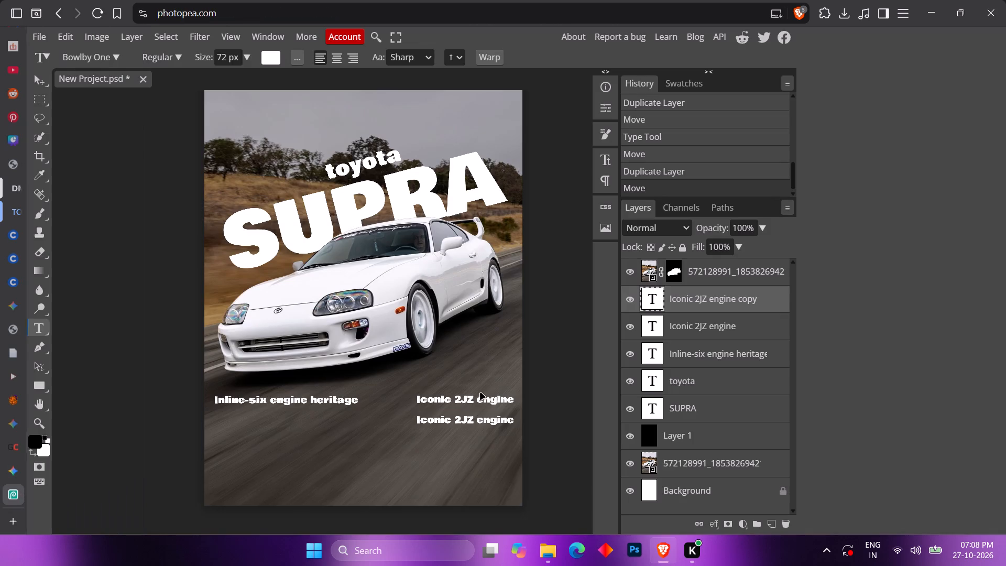
{"action": "left_click", "coordinate": [487, 417]}
{"action": "key", "text": "ctrl+a"}
{"action": "key", "text": "ctrl+v"}
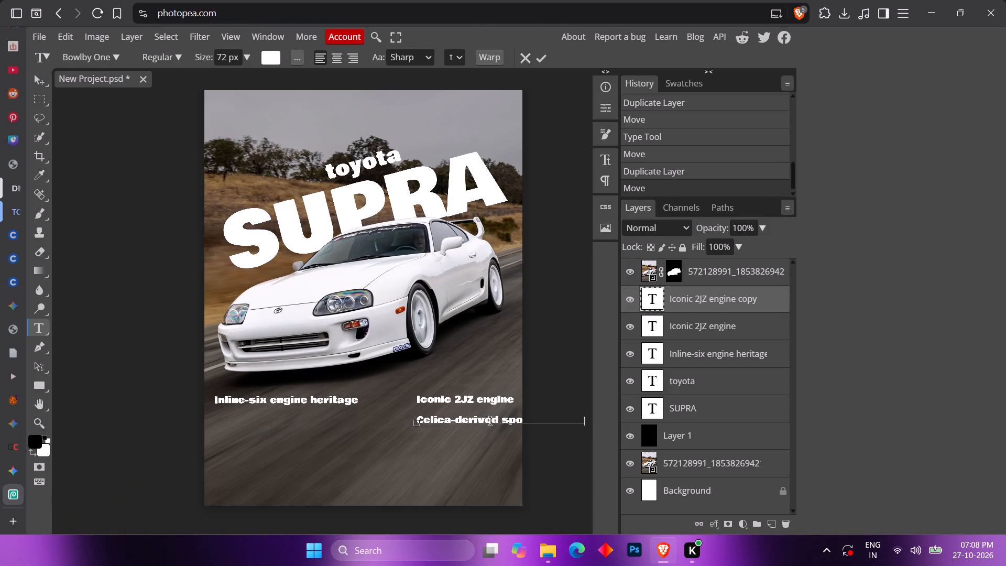
{"action": "left_click", "coordinate": [544, 64]}
Move the "Celica-derived sports origins" line left so its right end aligns with the "Iconic 2JZ engine" line above.
{"action": "left_click_drag", "start_coordinate": [512, 424], "coordinate": [507, 424], "text": "ctrl"}
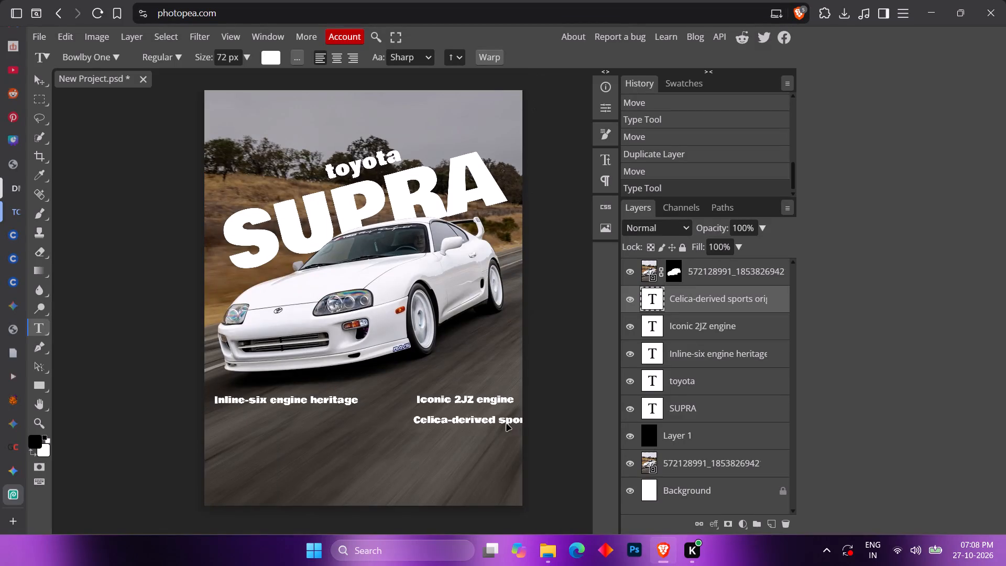
{"action": "left_click_drag", "start_coordinate": [507, 424], "coordinate": [442, 424], "text": "ctrl"}
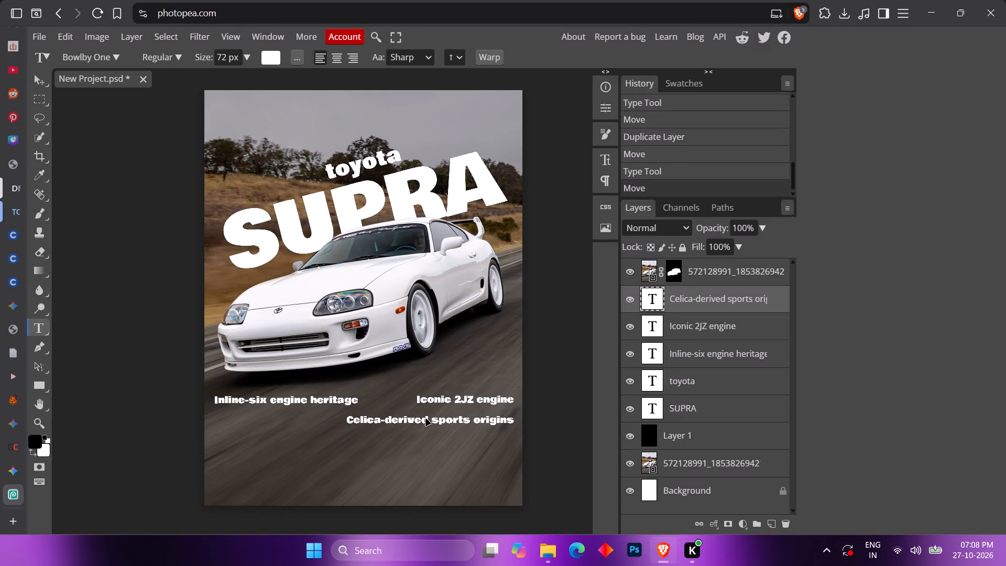
Duplicate the "Celica-derived sports origins" line and place the copy beneath "Inline-six engine heritage", aligned to its left edge.
{"action": "left_click_drag", "start_coordinate": [426, 419], "coordinate": [292, 422], "text": "ctrl+alt"}
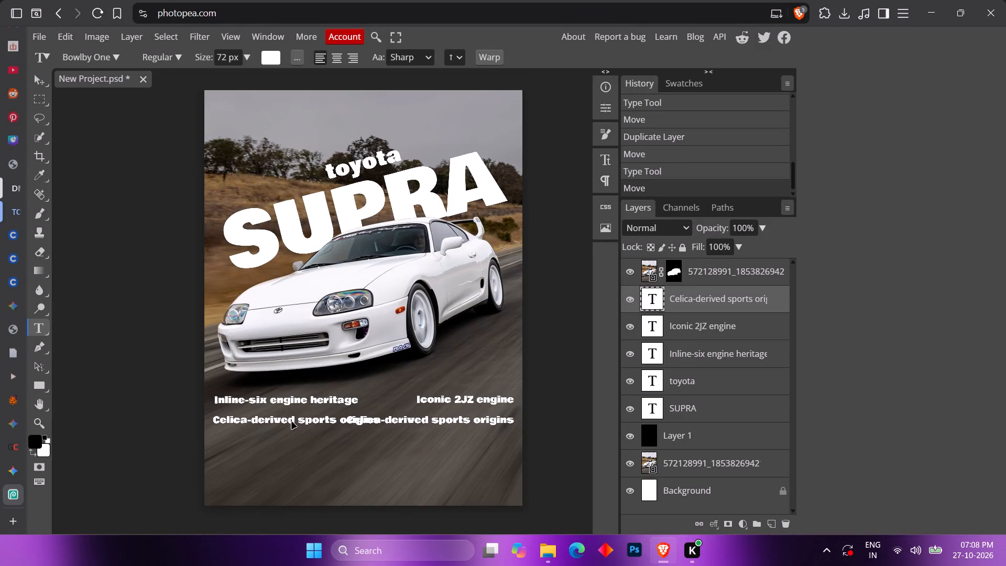
{"action": "left_click_drag", "start_coordinate": [292, 422], "coordinate": [293, 422], "text": "ctrl+alt"}
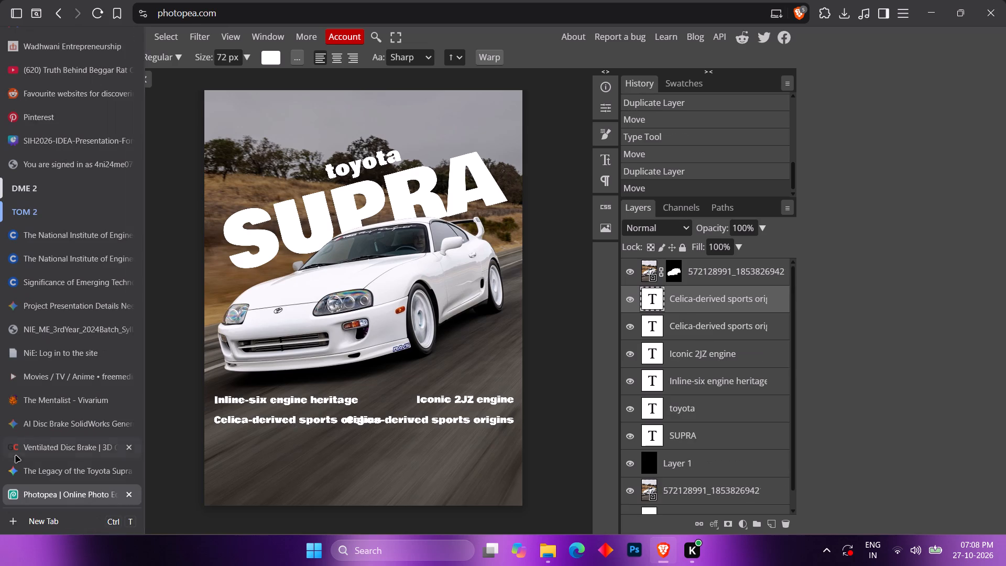
Copy "Modern BMW collaboration" from Gemini's reply and replace the left duplicate's text with it in Photopea.
{"action": "left_click", "coordinate": [32, 470]}
{"action": "left_click_drag", "start_coordinate": [497, 248], "coordinate": [327, 249]}
{"action": "right_click", "coordinate": [353, 247]}
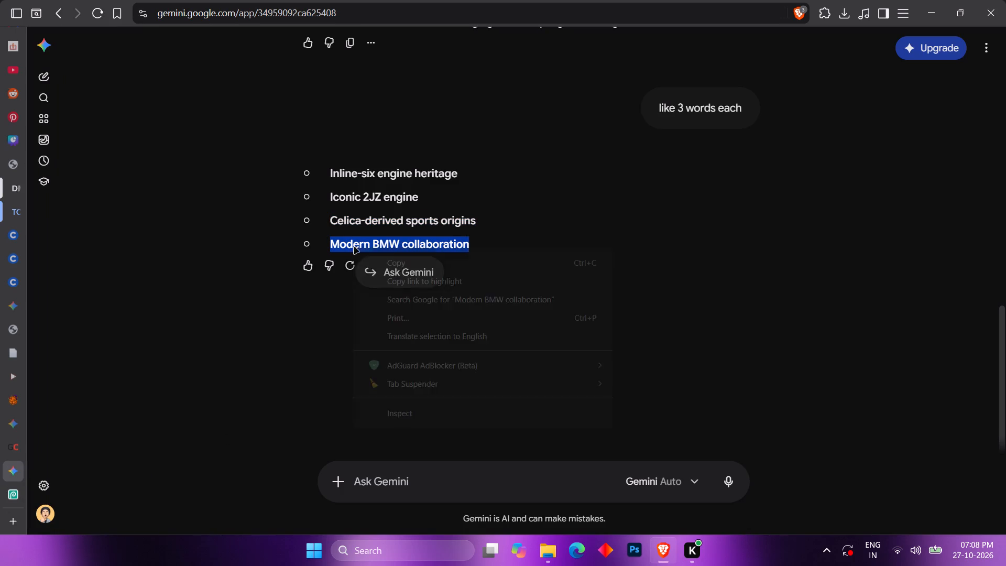
{"action": "left_click", "coordinate": [393, 253]}
{"action": "left_click", "coordinate": [27, 492]}
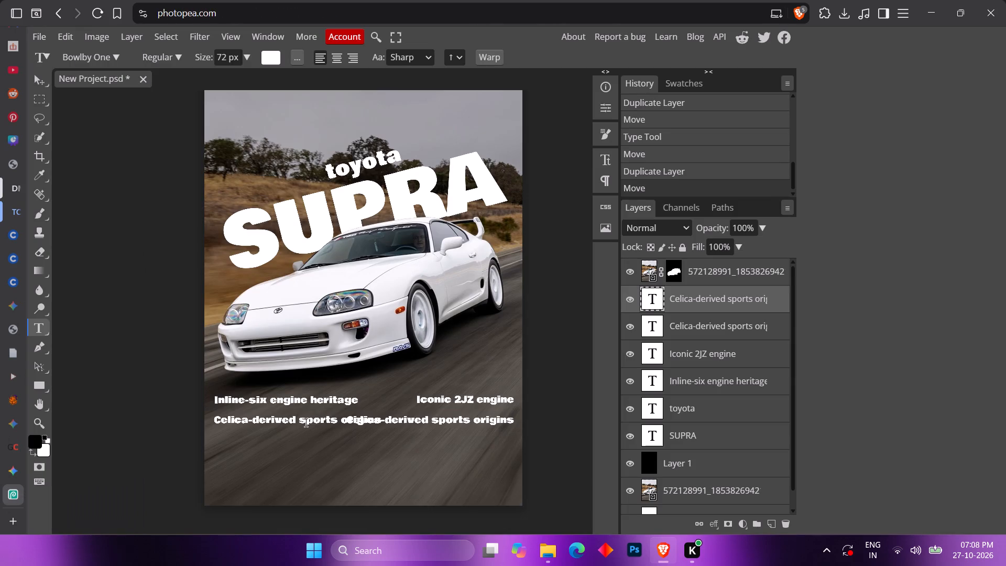
{"action": "left_click", "coordinate": [306, 422]}
{"action": "key", "text": "ctrl+a"}
{"action": "key", "text": "ctrl+v"}
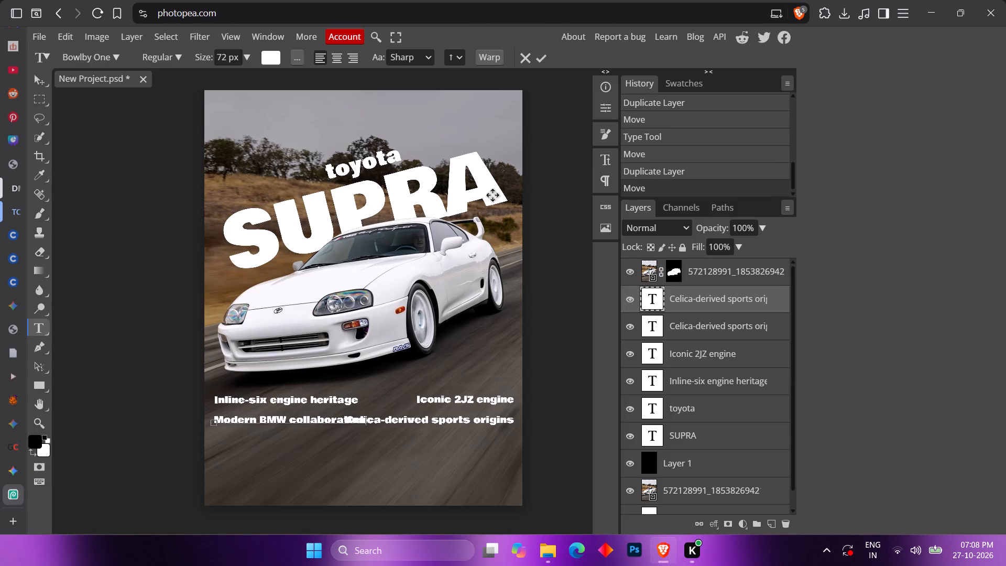
Reduce the font size of the "Modern BMW collaboration" line to 66 px.
{"action": "left_click", "coordinate": [244, 60]}
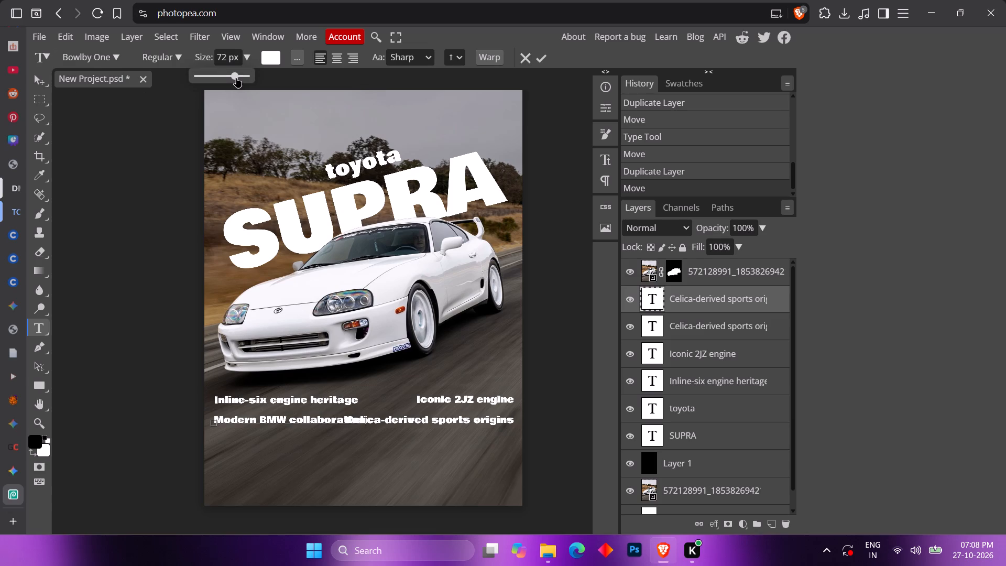
{"action": "left_click", "coordinate": [236, 78]}
{"action": "left_click", "coordinate": [543, 59]}
{"action": "left_click", "coordinate": [247, 54]}
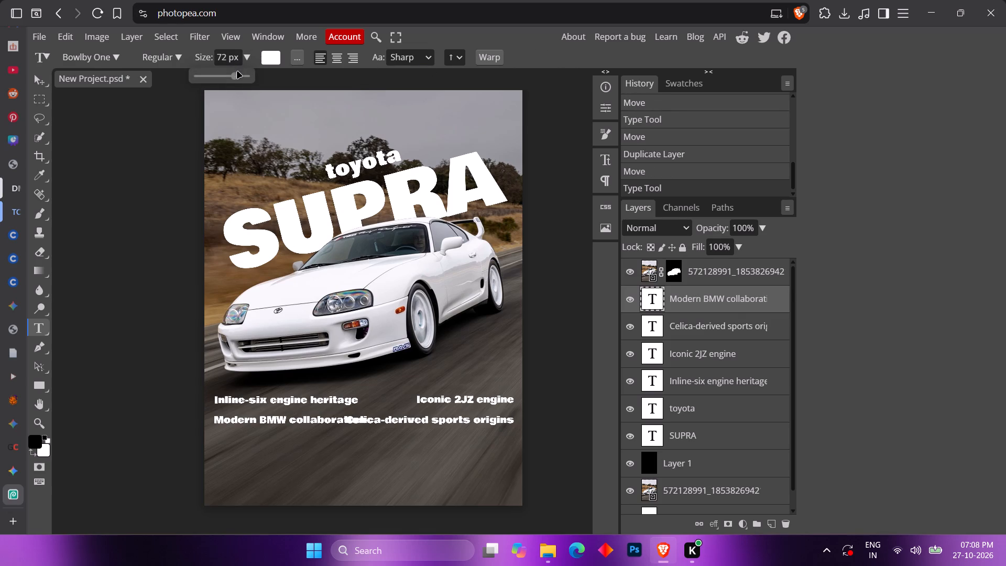
{"action": "left_click", "coordinate": [237, 73]}
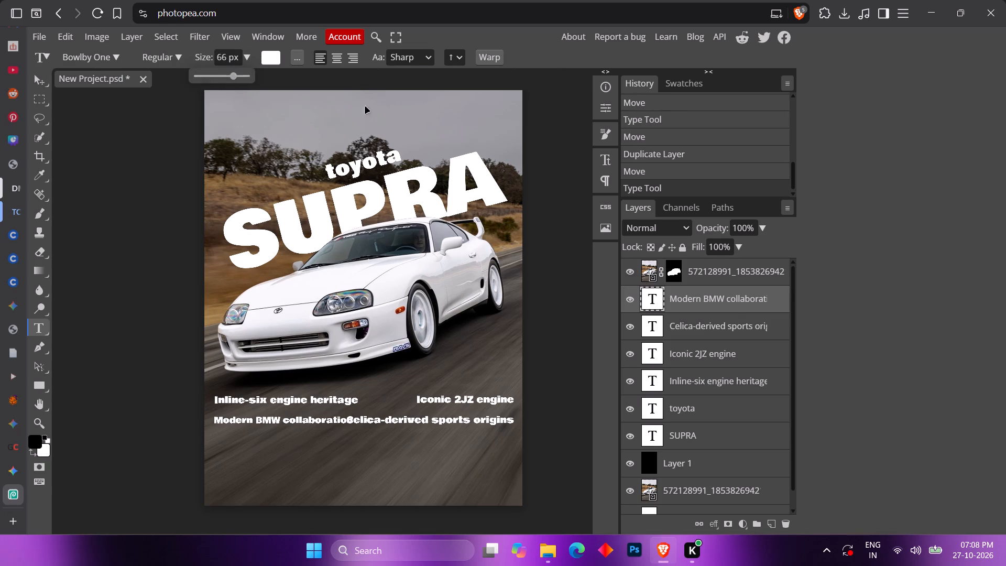
{"action": "left_click", "coordinate": [567, 59]}
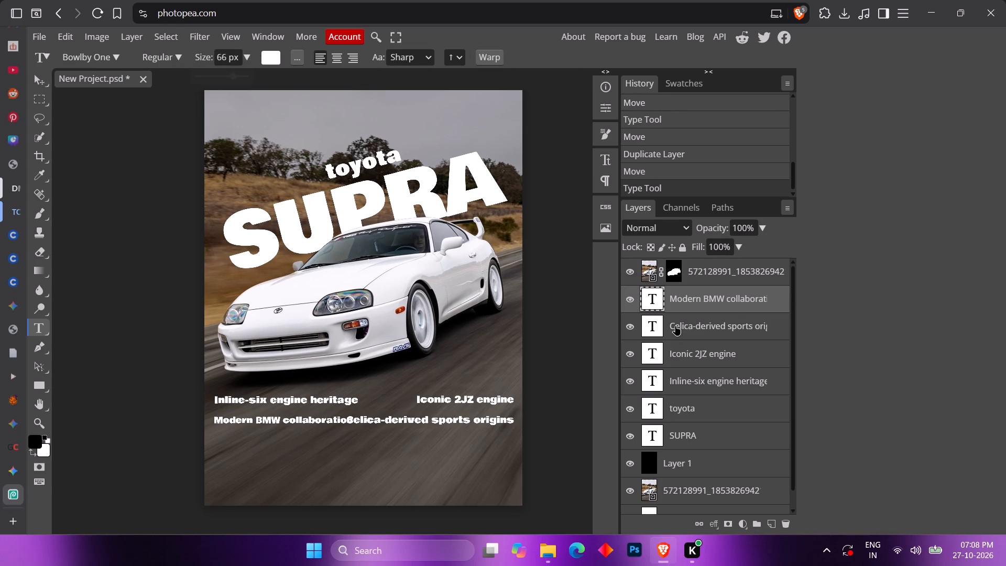
Reduce the font size of the "Celica-derived sports origins" line to 66 px.
{"action": "left_click", "coordinate": [675, 326]}
{"action": "left_click", "coordinate": [243, 57]}
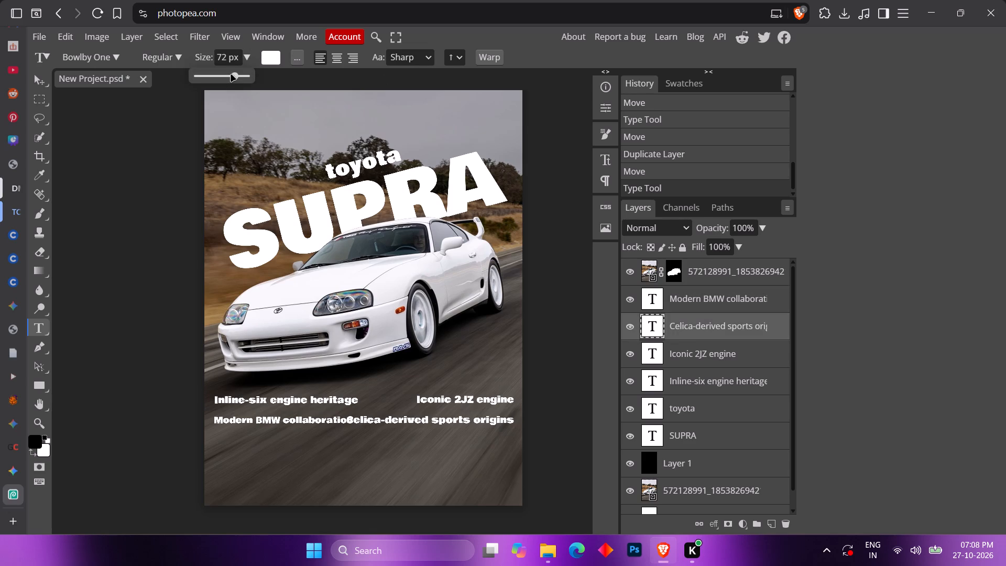
{"action": "left_click", "coordinate": [231, 75]}
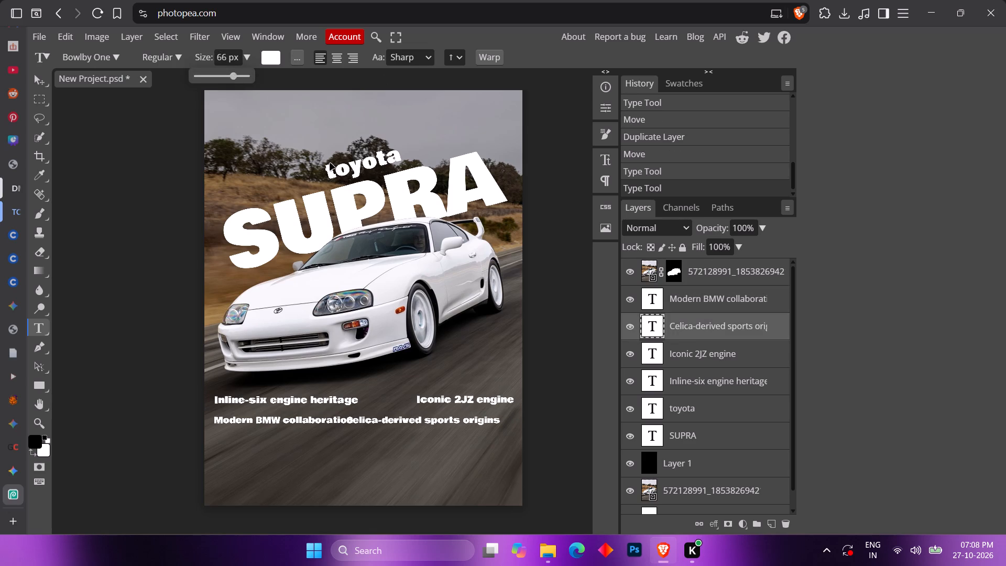
{"action": "left_click", "coordinate": [550, 439]}
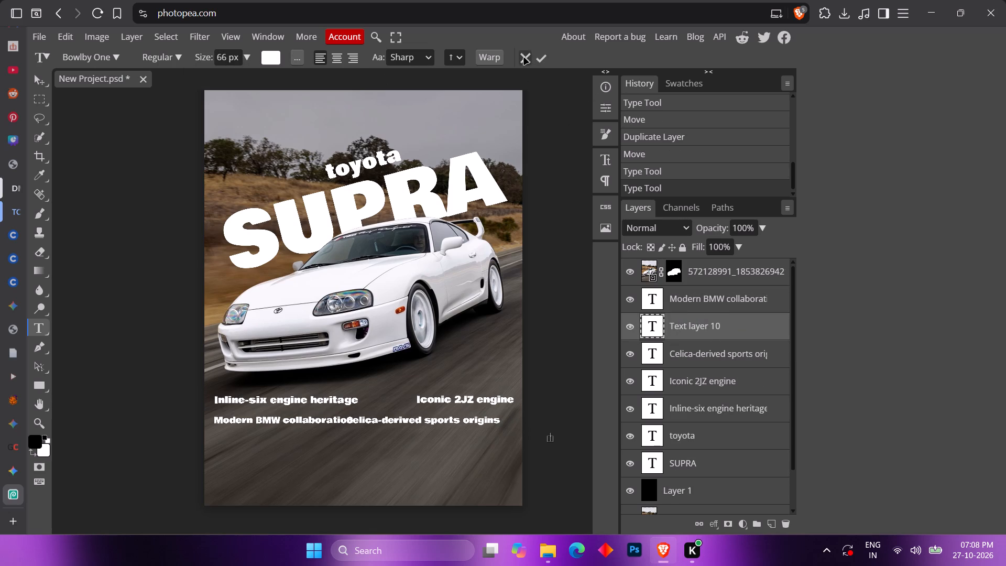
{"action": "left_click", "coordinate": [524, 58]}
Spread the feature lines outward, shifting the left pair toward the left margin and the right pair toward the right margin.
{"action": "left_click_drag", "start_coordinate": [491, 422], "coordinate": [504, 422], "text": "ctrl"}
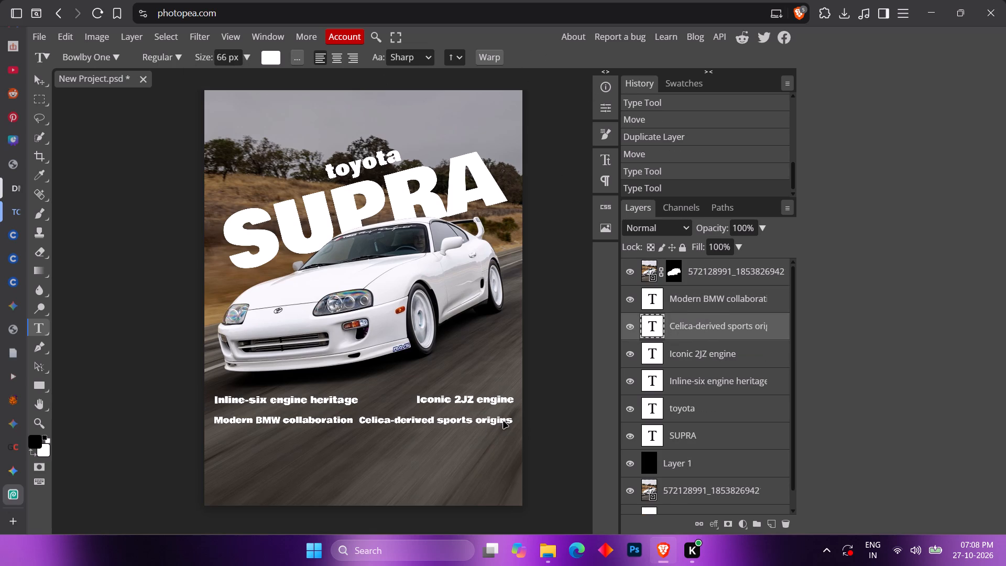
{"action": "left_click_drag", "start_coordinate": [504, 422], "coordinate": [506, 422], "text": "ctrl"}
{"action": "right_click", "coordinate": [505, 422], "text": "ctrl+shift"}
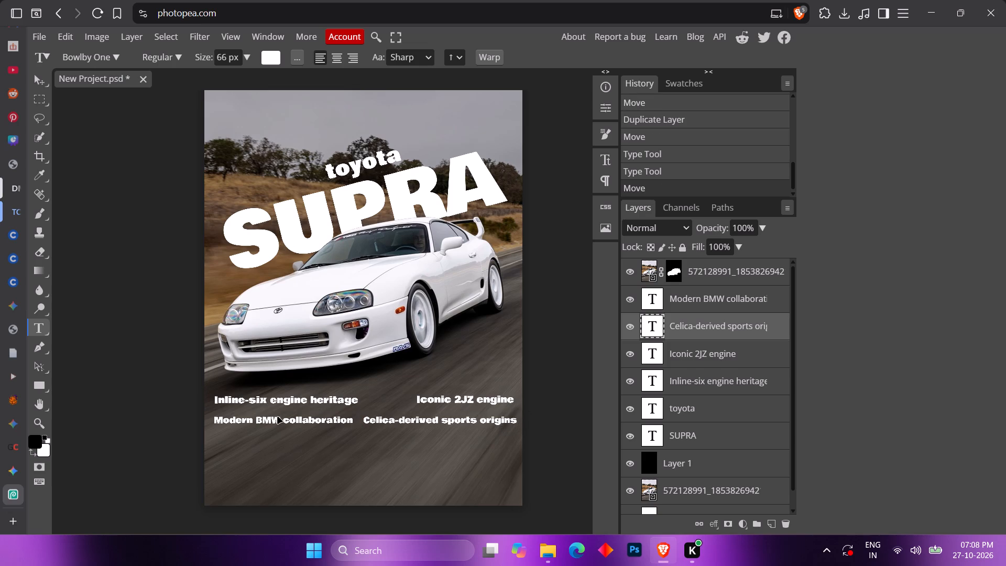
{"action": "left_click", "coordinate": [351, 421], "text": "ctrl"}
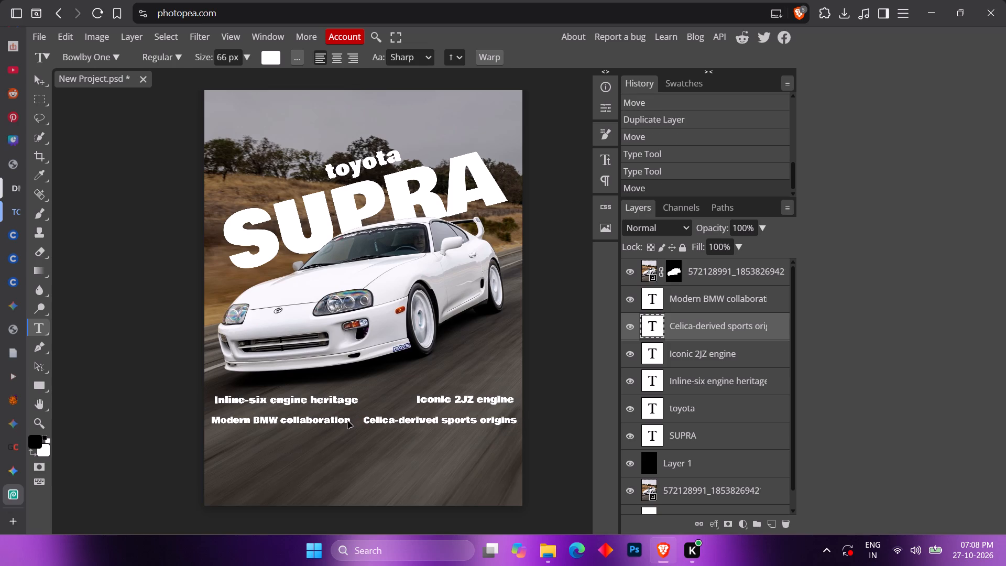
{"action": "left_click_drag", "start_coordinate": [351, 403], "coordinate": [346, 404], "text": "ctrl"}
{"action": "left_click", "coordinate": [486, 400], "text": "ctrl"}
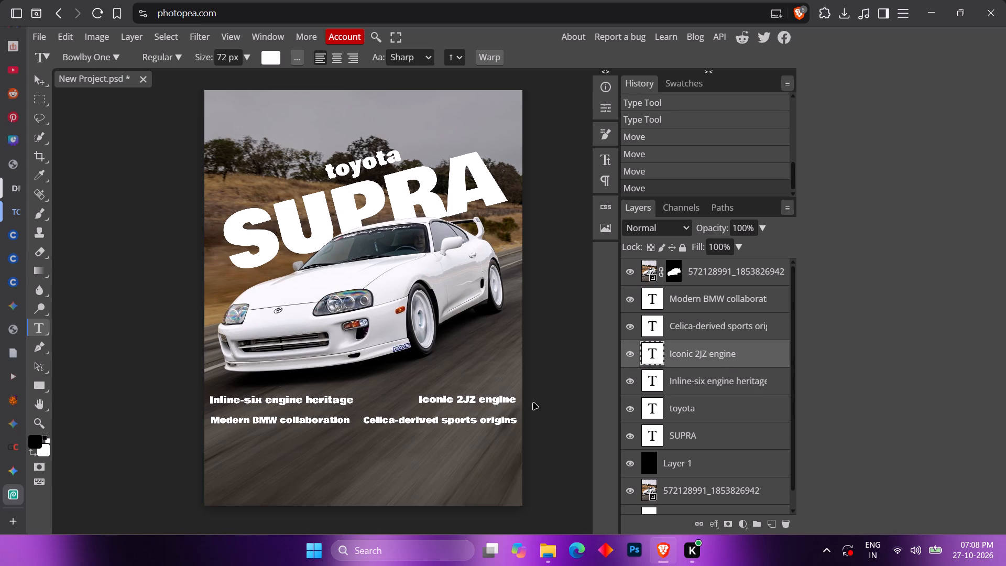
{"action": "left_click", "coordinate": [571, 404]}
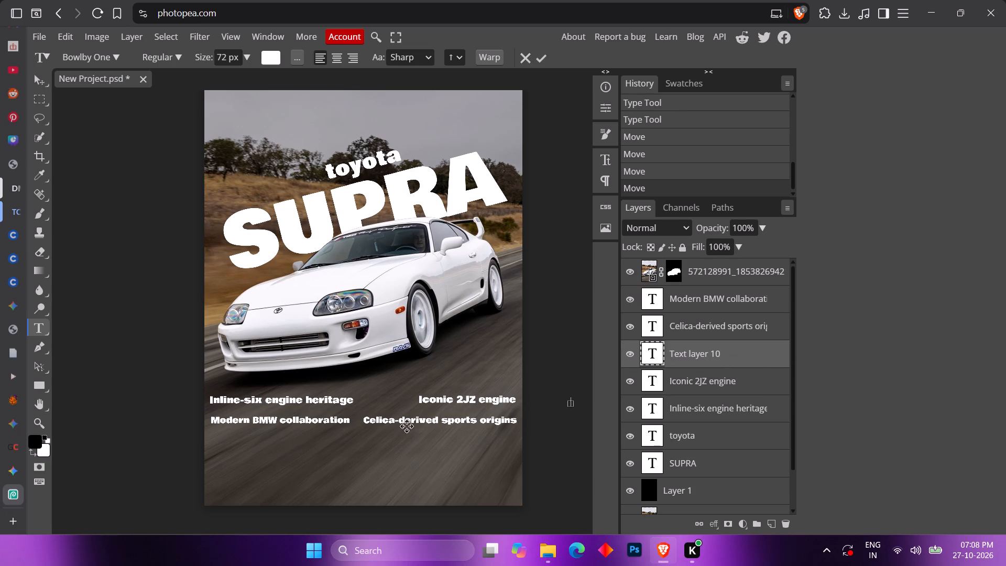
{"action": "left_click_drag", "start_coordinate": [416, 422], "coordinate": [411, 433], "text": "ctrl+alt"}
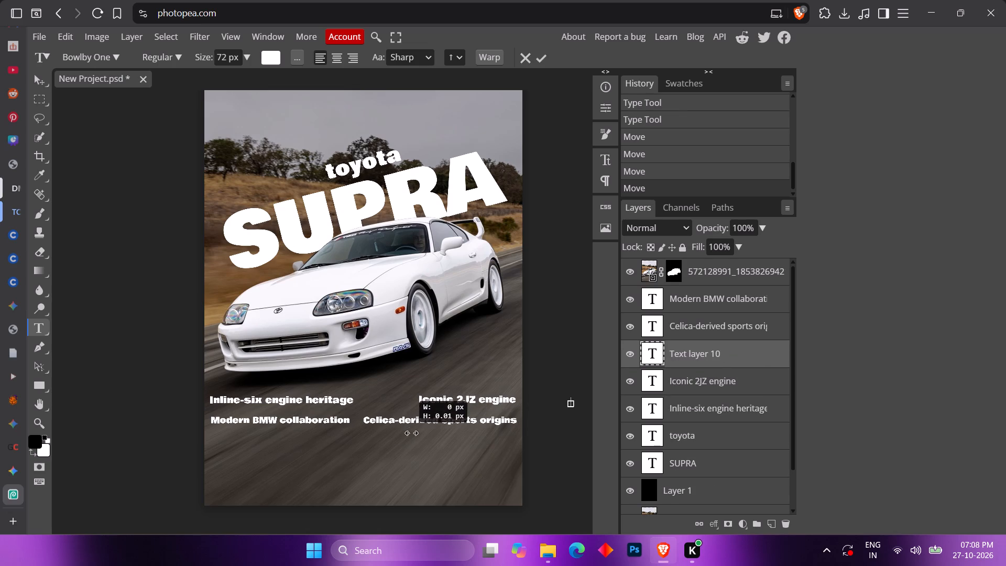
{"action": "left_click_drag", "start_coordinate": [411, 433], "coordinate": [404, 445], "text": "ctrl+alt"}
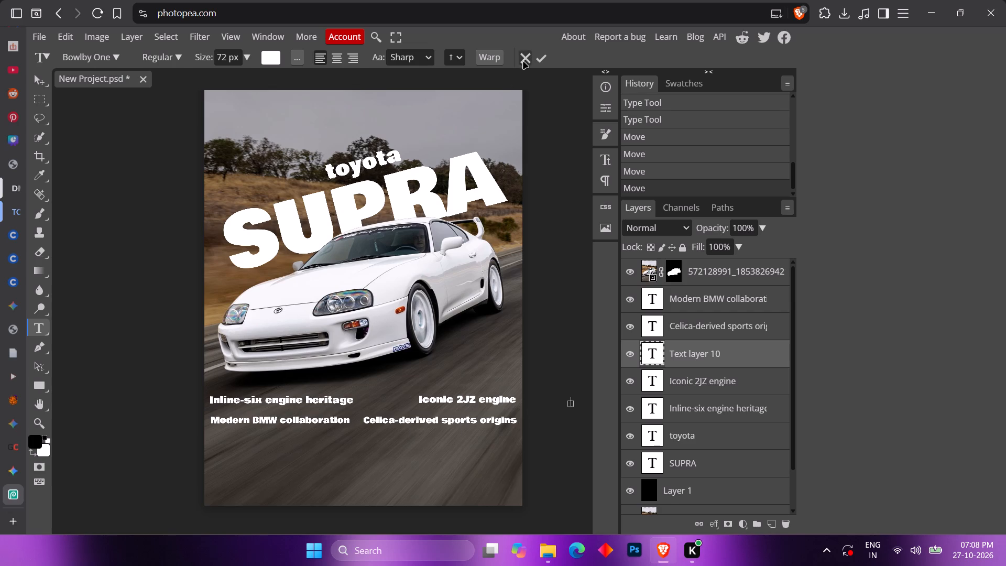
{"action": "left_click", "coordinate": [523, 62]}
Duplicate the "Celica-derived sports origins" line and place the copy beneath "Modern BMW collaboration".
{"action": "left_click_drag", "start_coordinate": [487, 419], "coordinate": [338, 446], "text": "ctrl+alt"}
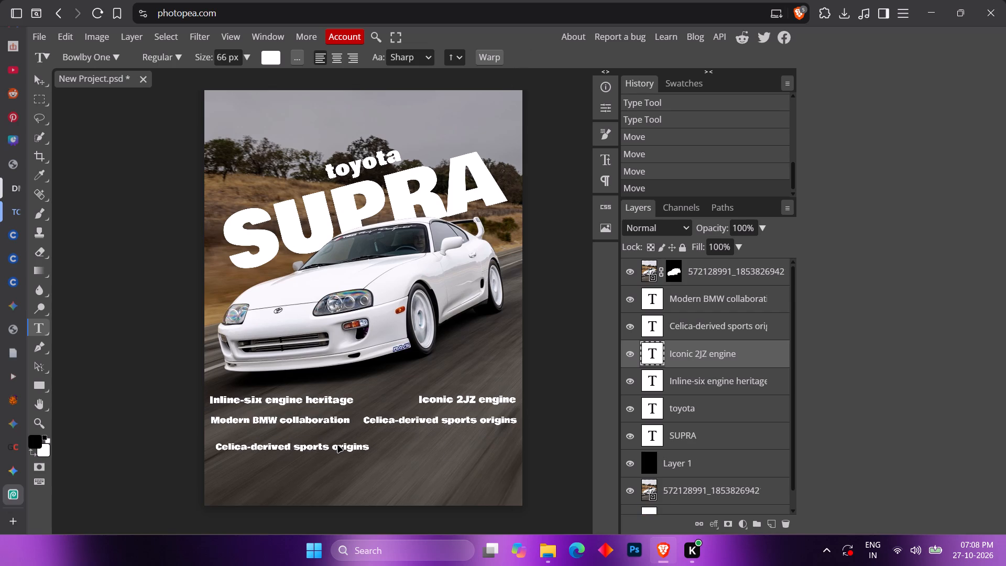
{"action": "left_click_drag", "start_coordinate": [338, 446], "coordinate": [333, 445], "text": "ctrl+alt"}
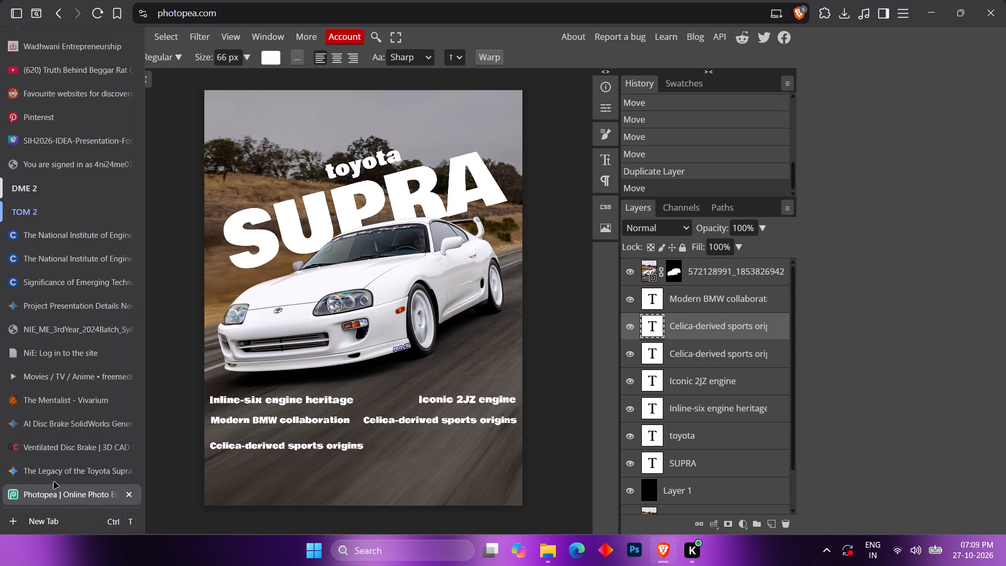
Copy the full Toyota Supra introductory paragraph from Gemini's first reply.
{"action": "left_click", "coordinate": [54, 477]}
{"action": "scroll", "coordinate": [771, 354], "scroll_direction": "up", "scroll_amount": 12}
{"action": "left_click_drag", "start_coordinate": [451, 299], "coordinate": [294, 158]}
{"action": "right_click", "coordinate": [357, 173]}
{"action": "left_click", "coordinate": [376, 182]}
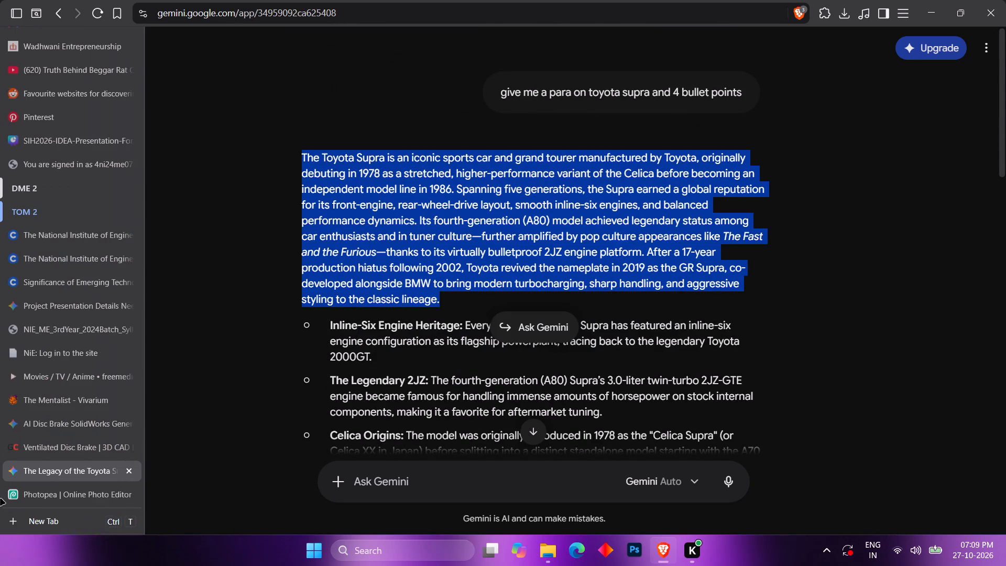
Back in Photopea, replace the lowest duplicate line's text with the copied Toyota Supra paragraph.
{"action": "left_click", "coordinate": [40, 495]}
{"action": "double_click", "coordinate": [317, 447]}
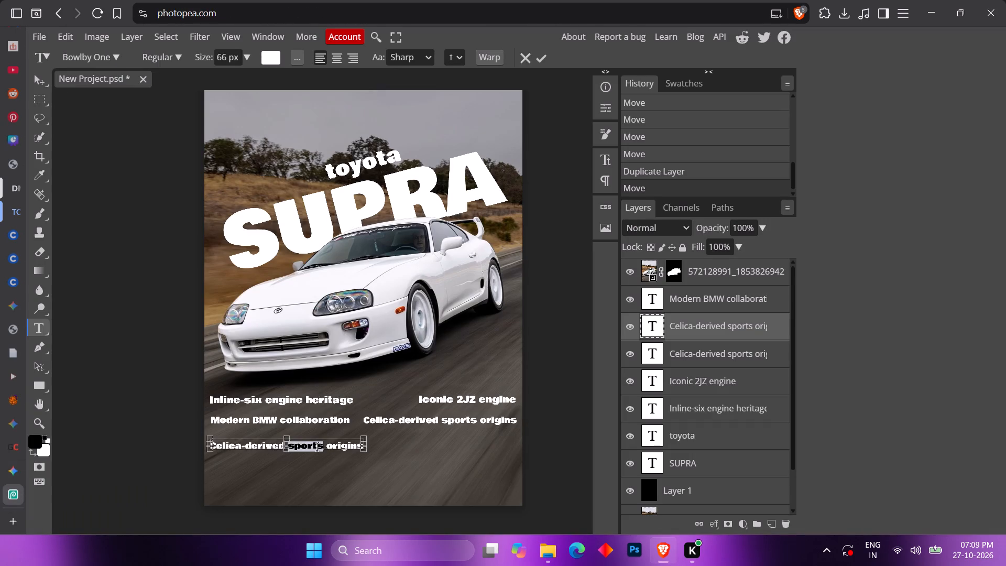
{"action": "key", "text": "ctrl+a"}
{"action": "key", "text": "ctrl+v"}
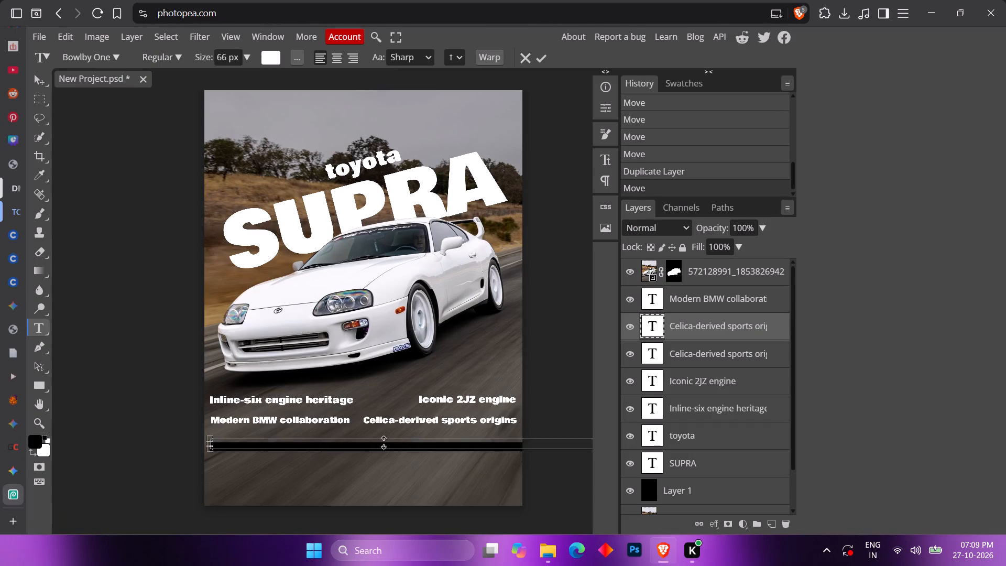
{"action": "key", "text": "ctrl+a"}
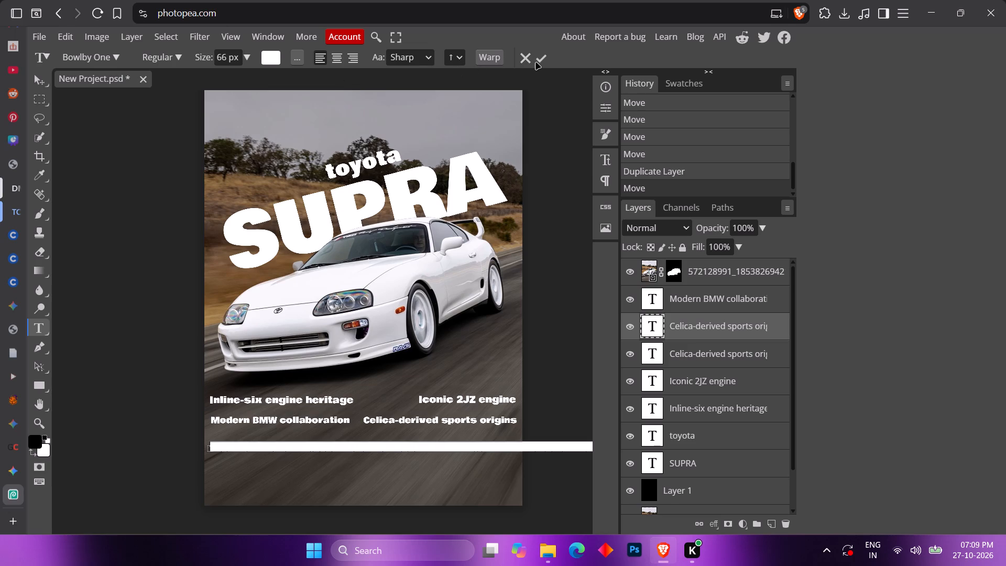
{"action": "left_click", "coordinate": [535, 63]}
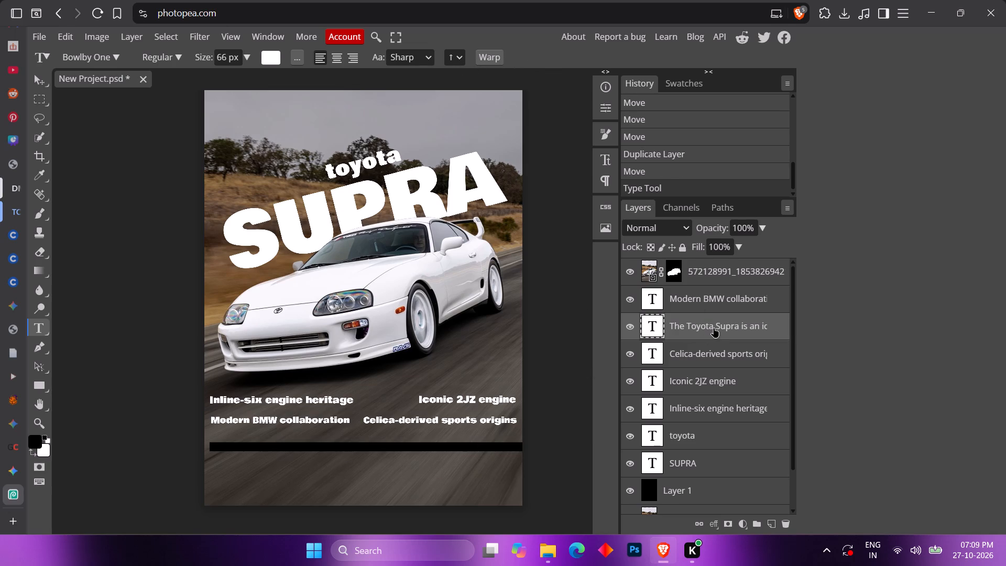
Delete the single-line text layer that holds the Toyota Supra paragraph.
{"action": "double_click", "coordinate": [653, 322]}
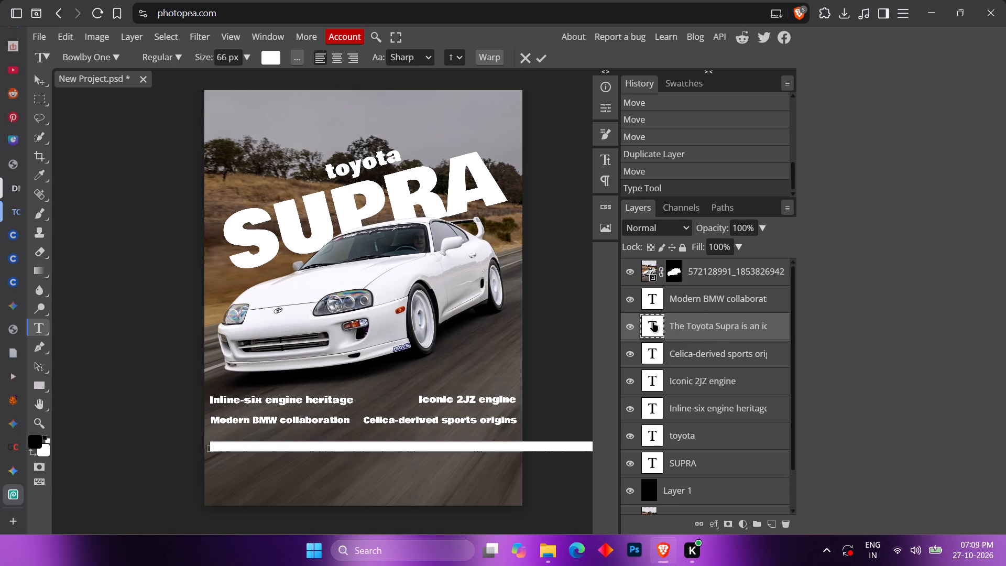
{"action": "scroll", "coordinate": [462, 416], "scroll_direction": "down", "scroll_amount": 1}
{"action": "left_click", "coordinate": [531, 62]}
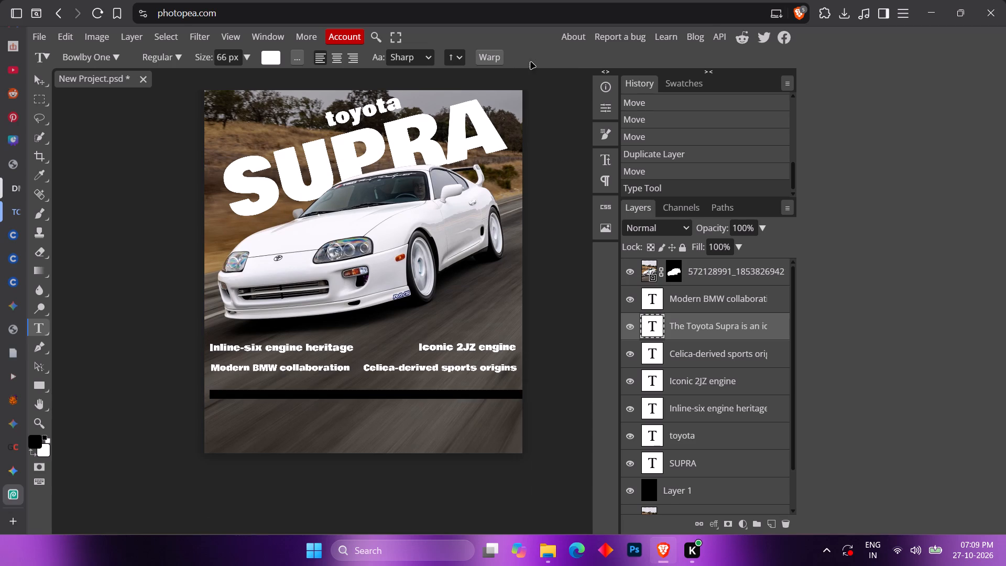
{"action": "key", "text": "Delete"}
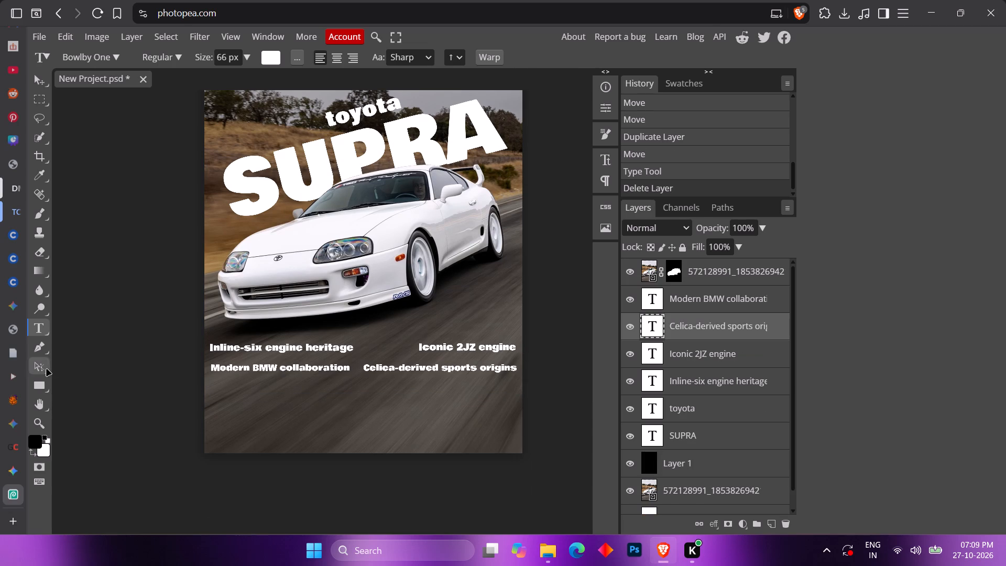
Draw a paragraph text box across the poster beneath the feature lines and paste the Toyota Supra paragraph into it.
{"action": "right_click", "coordinate": [43, 325]}
{"action": "left_click", "coordinate": [110, 331]}
{"action": "left_click_drag", "start_coordinate": [212, 383], "coordinate": [467, 430]}
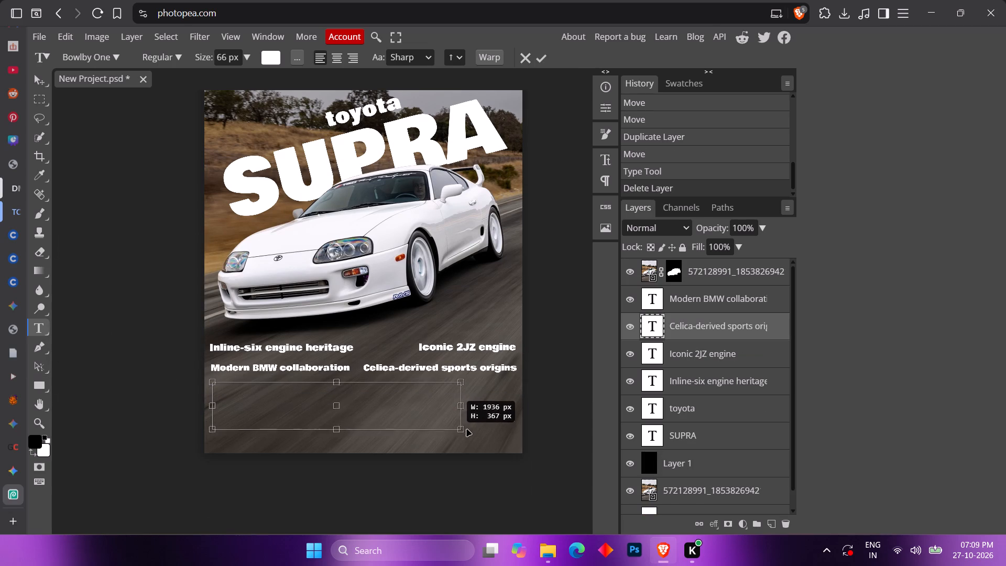
{"action": "left_click_drag", "start_coordinate": [467, 430], "coordinate": [515, 448]}
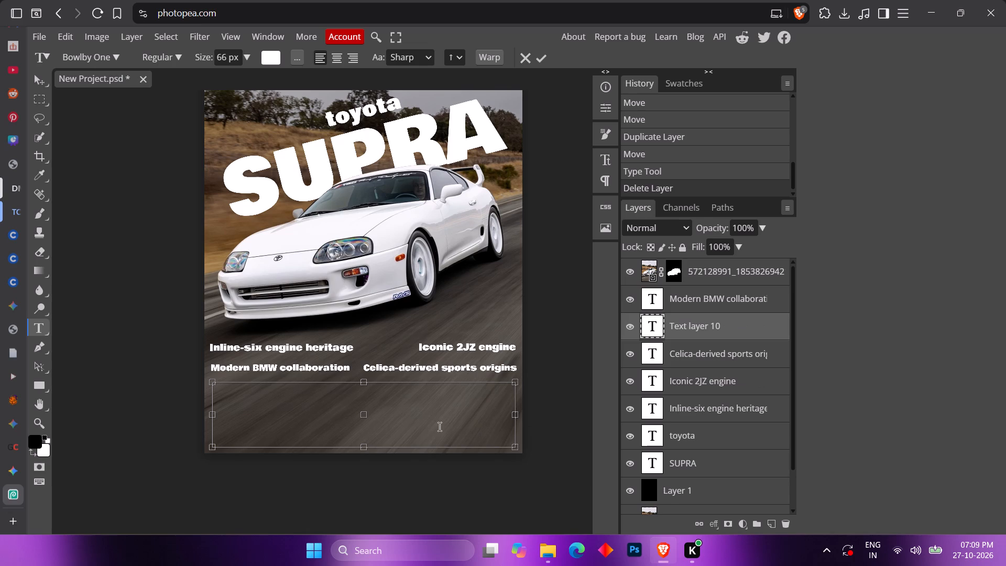
{"action": "key", "text": "ctrl+v"}
Set the Toyota Supra paragraph text to 40 px, justify all of its lines including the last, and commit the text.
{"action": "key", "text": "ctrl+a"}
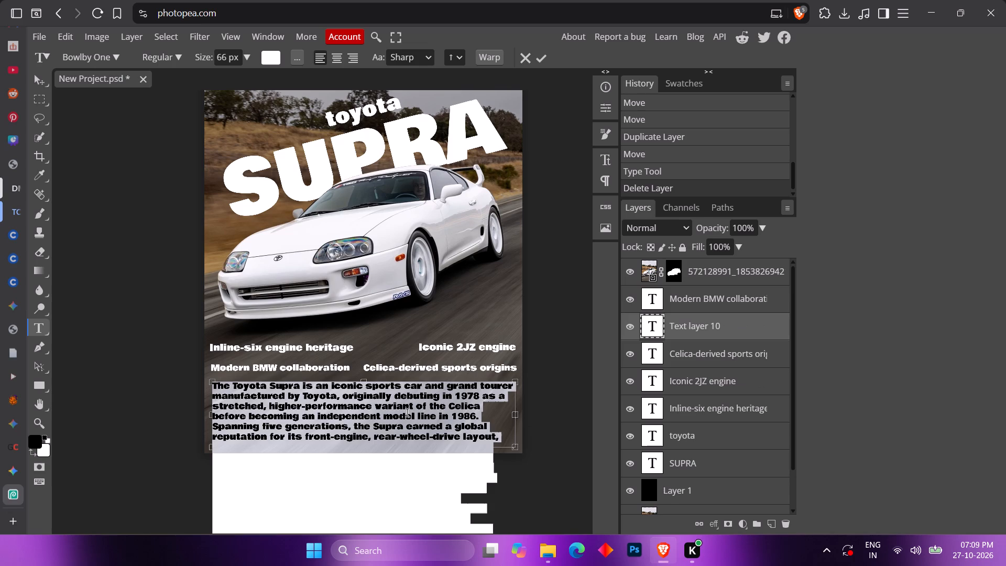
{"action": "left_click", "coordinate": [248, 55]}
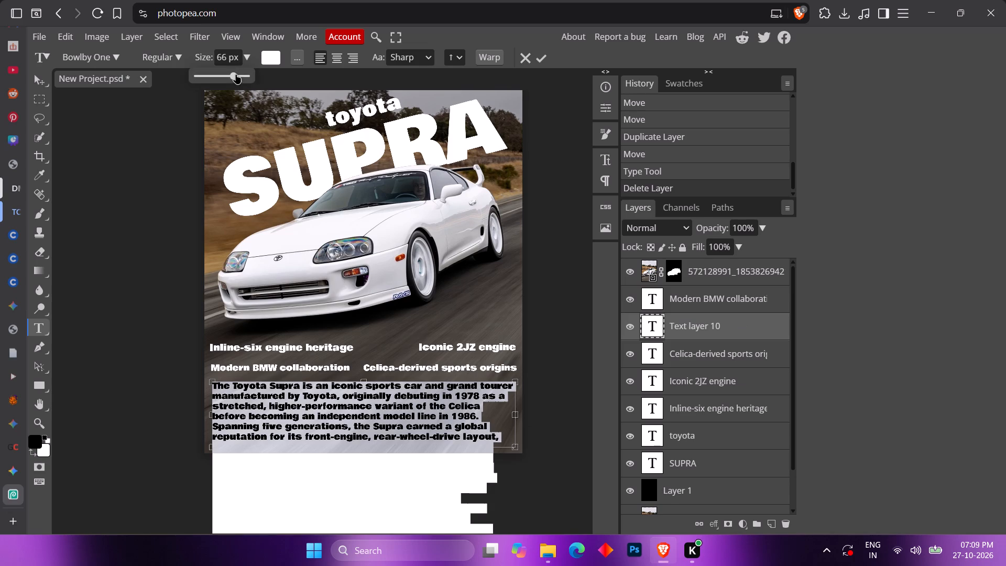
{"action": "left_click_drag", "start_coordinate": [234, 75], "coordinate": [228, 76]}
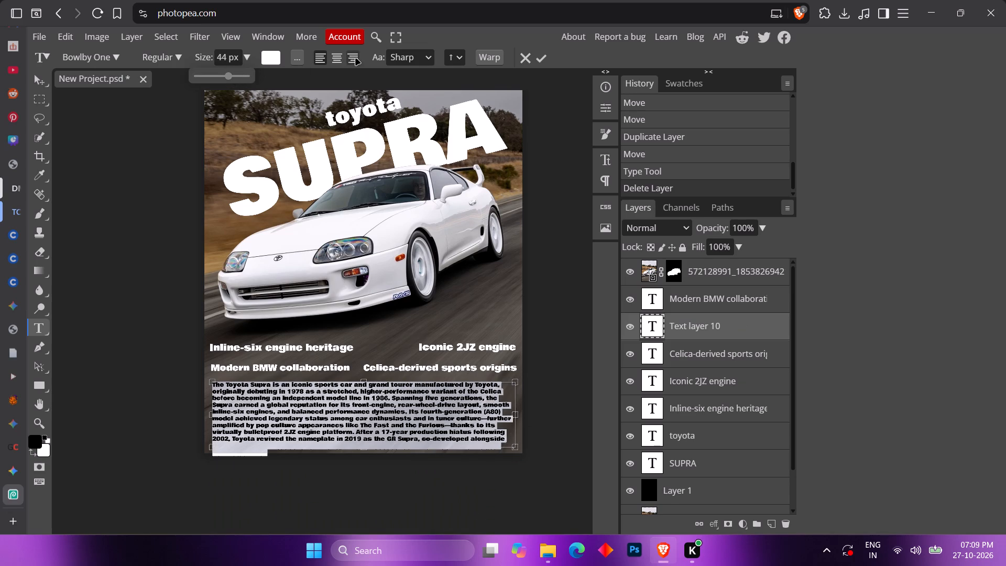
{"action": "left_click", "coordinate": [297, 60]}
{"action": "left_click", "coordinate": [297, 60]}
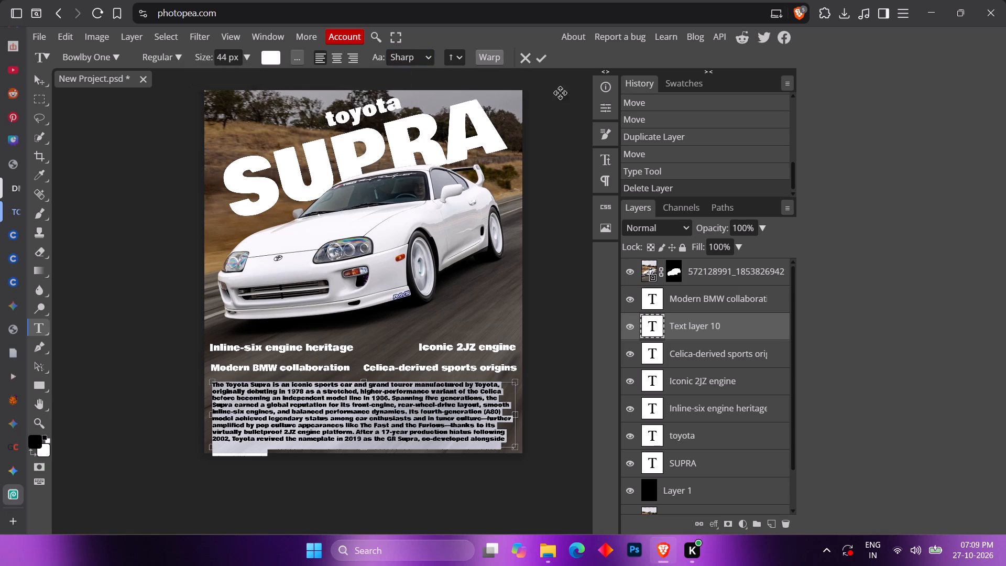
{"action": "left_click", "coordinate": [603, 175]}
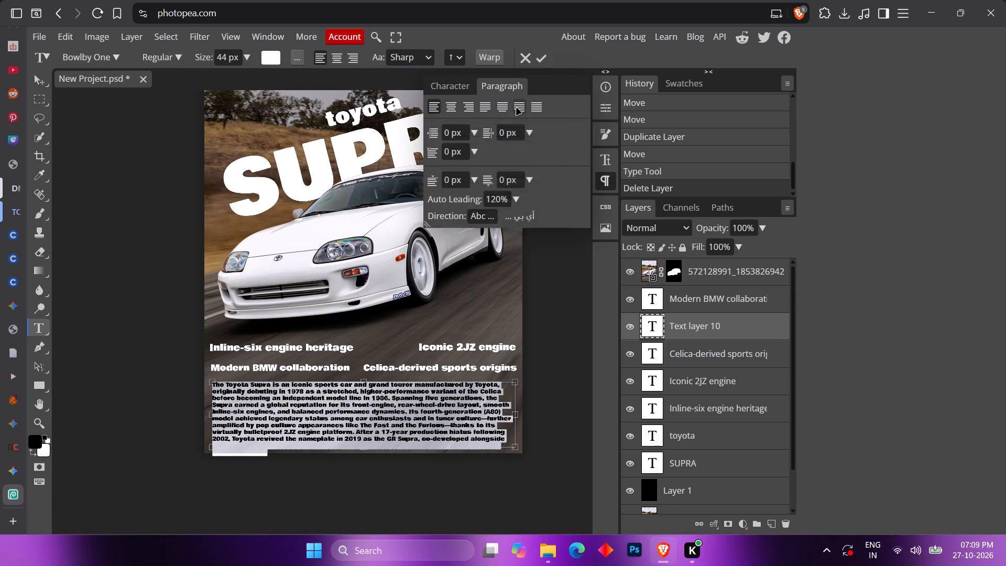
{"action": "left_click", "coordinate": [508, 108]}
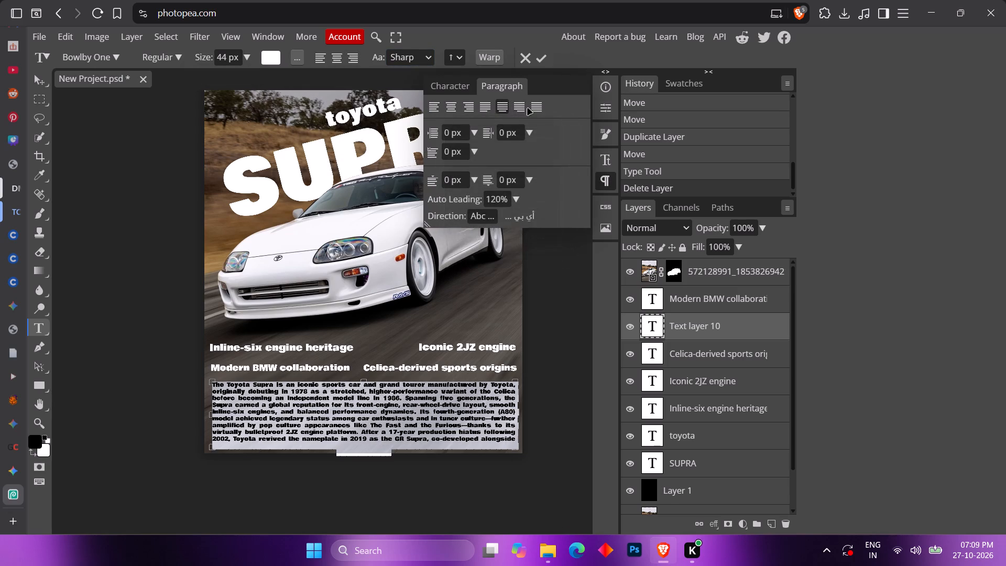
{"action": "left_click", "coordinate": [536, 107]}
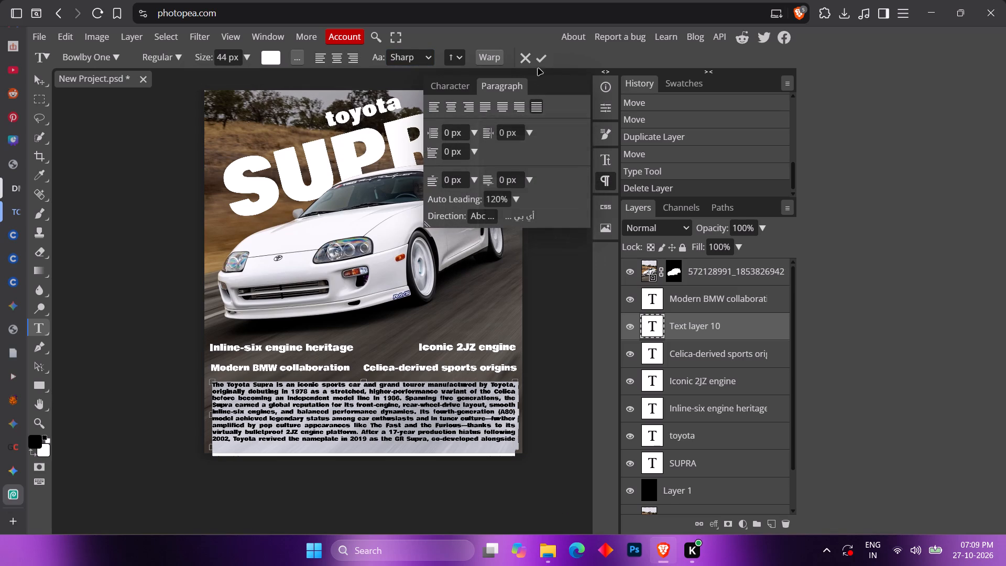
{"action": "left_click", "coordinate": [247, 56]}
{"action": "left_click", "coordinate": [229, 75]}
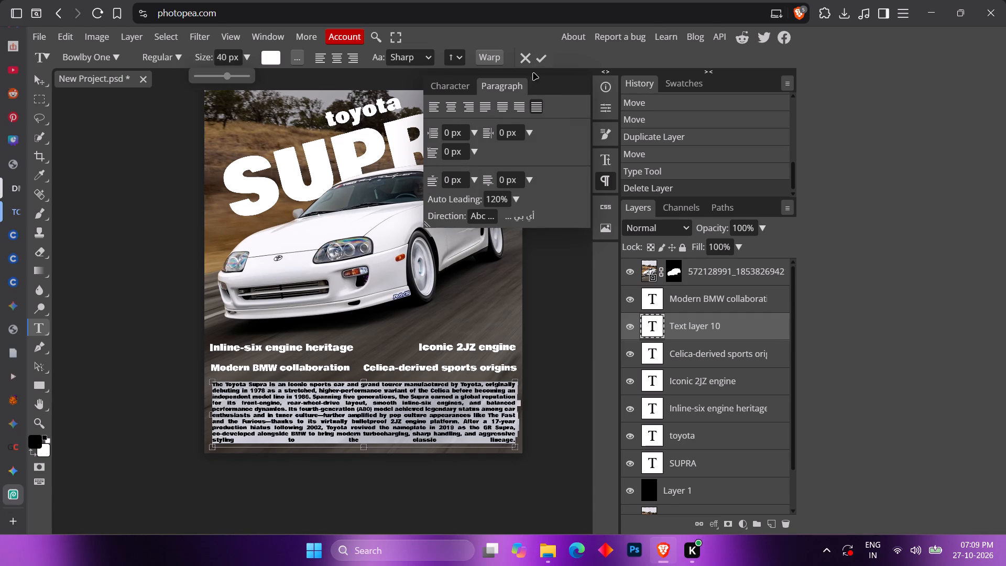
{"action": "left_click", "coordinate": [543, 59]}
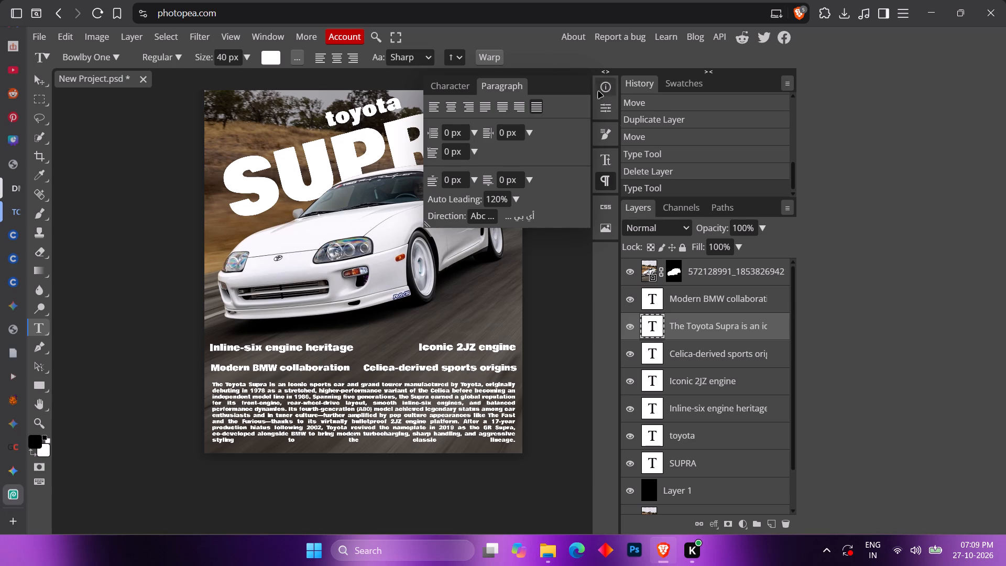
{"action": "left_click", "coordinate": [604, 186]}
{"action": "scroll", "coordinate": [500, 248], "scroll_direction": "up", "scroll_amount": 1}
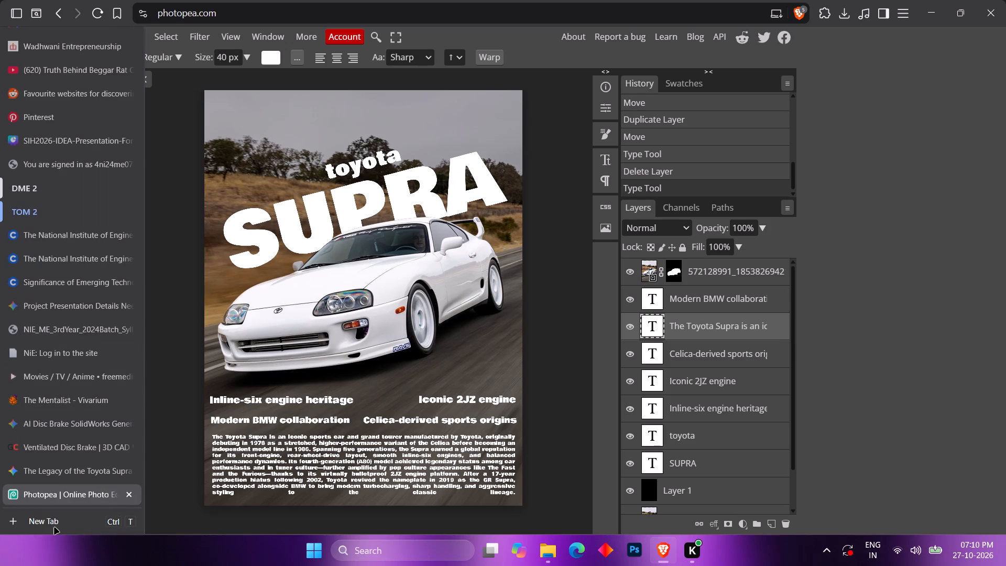
{"action": "left_click", "coordinate": [43, 41]}
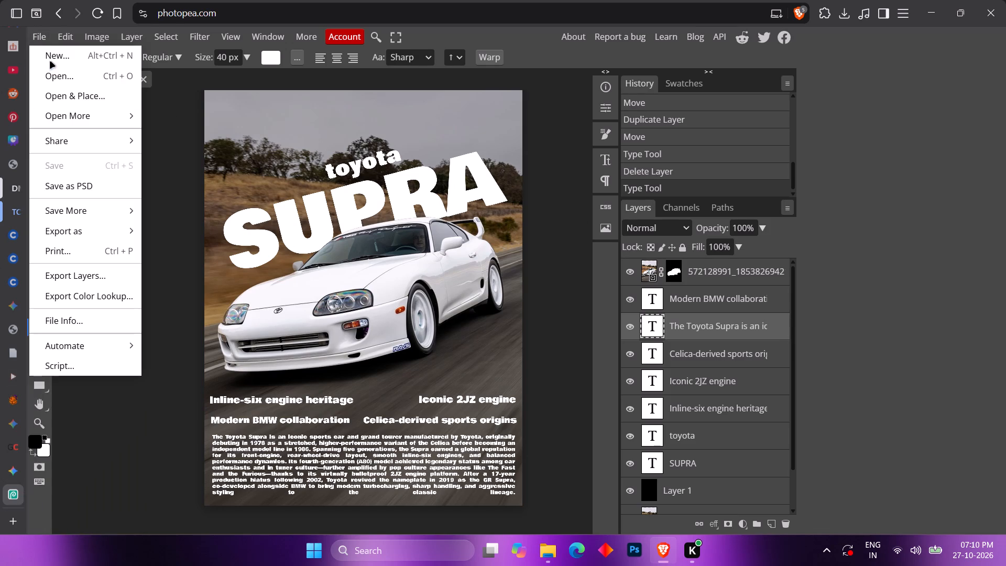
{"action": "left_click", "coordinate": [124, 181]}
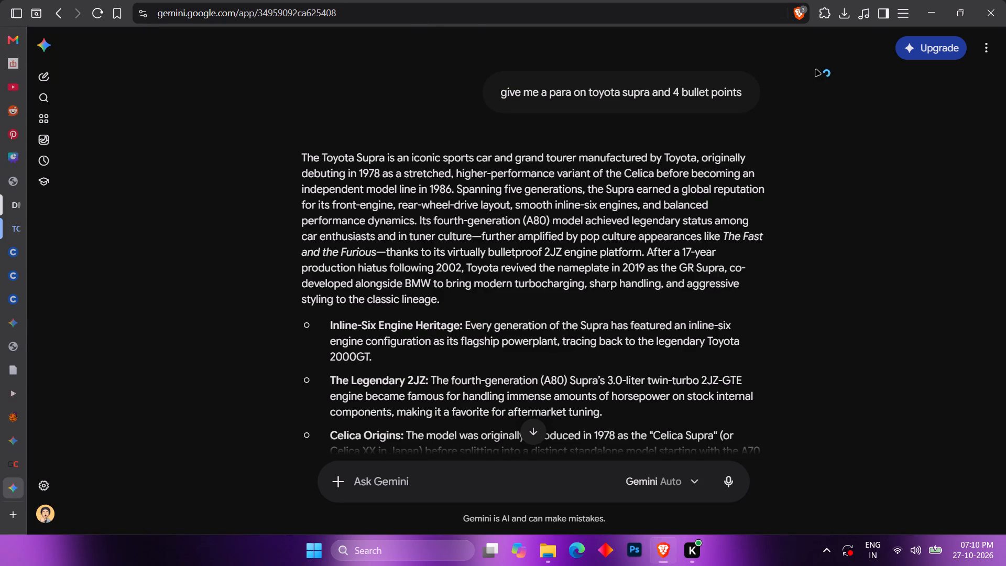
In a new browser tab, search the web for "photoshop 2021 keeps crashing", briefly bringing up and minimising Photoshop partway through the query.
{"action": "key", "text": "ctrl+t"}
{"action": "left_click", "coordinate": [545, 19]}
{"action": "type", "text": "oh"}
{"action": "key", "text": "BackSpace"}
{"action": "key", "text": "BackSpace"}
{"action": "type", "text": "phoyto"}
{"action": "key", "text": "BackSpace"}
{"action": "key", "text": "BackSpace"}
{"action": "key", "text": "BackSpace"}
{"action": "type", "text": "tio"}
{"action": "key", "text": "BackSpace"}
{"action": "key", "text": "BackSpace"}
{"action": "type", "text": "osho"}
{"action": "key", "text": "space"}
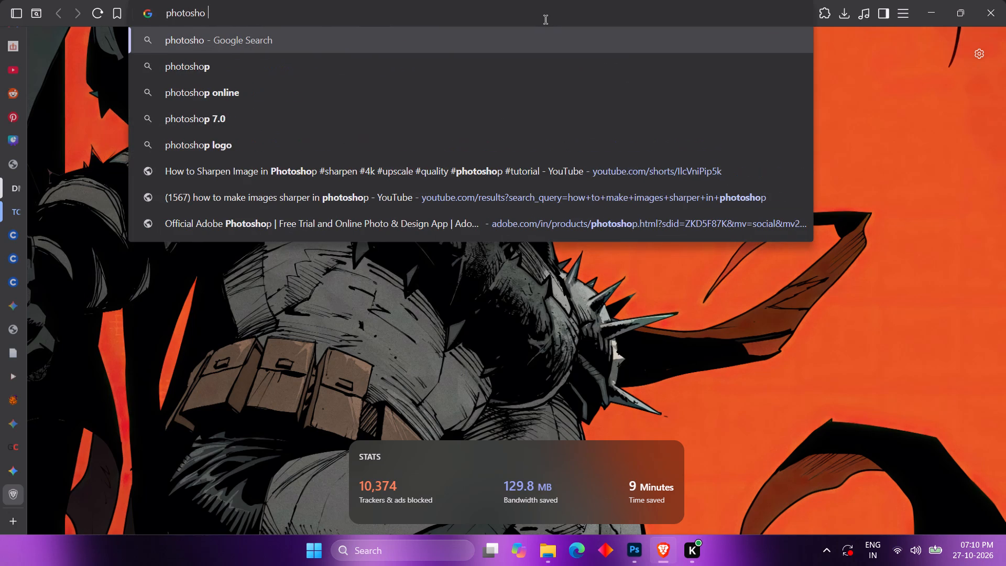
{"action": "key", "text": "BackSpace"}
{"action": "type", "text": "p 202"}
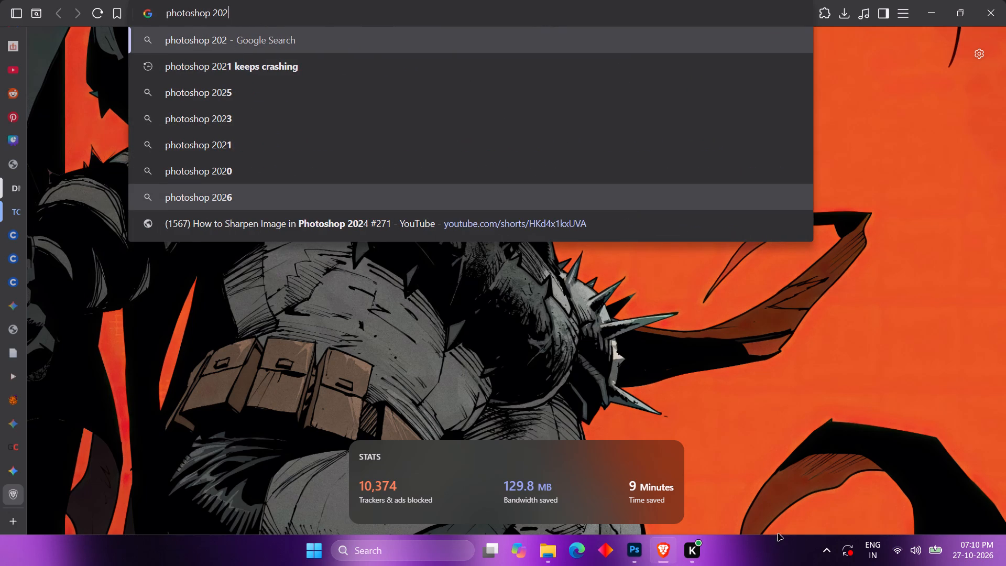
{"action": "left_click", "coordinate": [620, 485]}
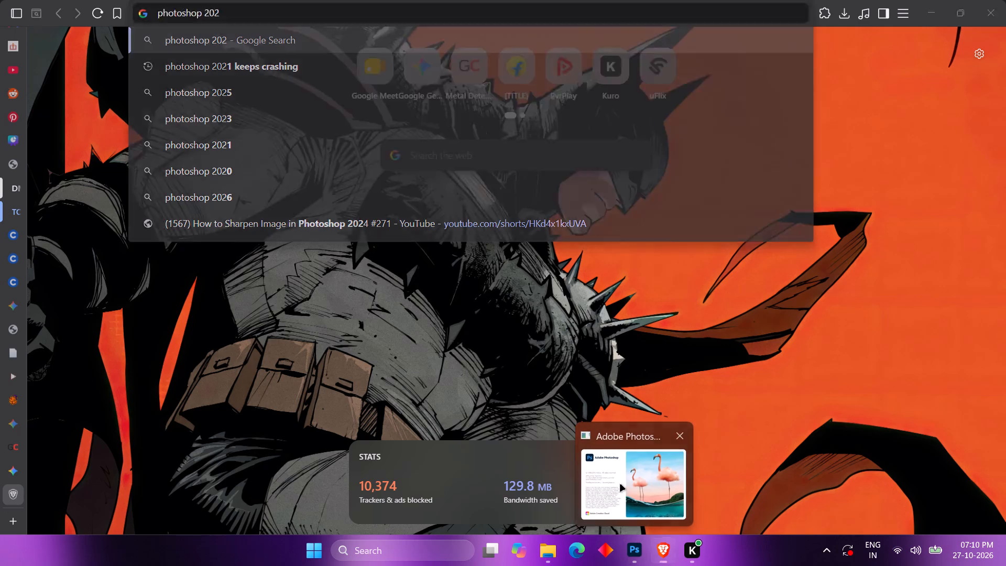
{"action": "left_click", "coordinate": [637, 555]}
{"action": "left_click", "coordinate": [637, 554]}
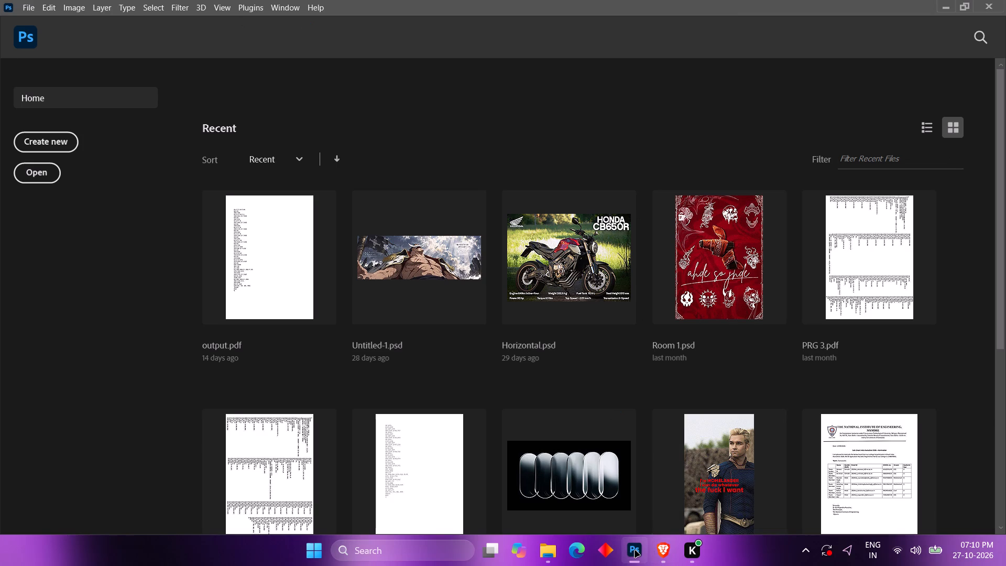
{"action": "left_click", "coordinate": [942, 5]}
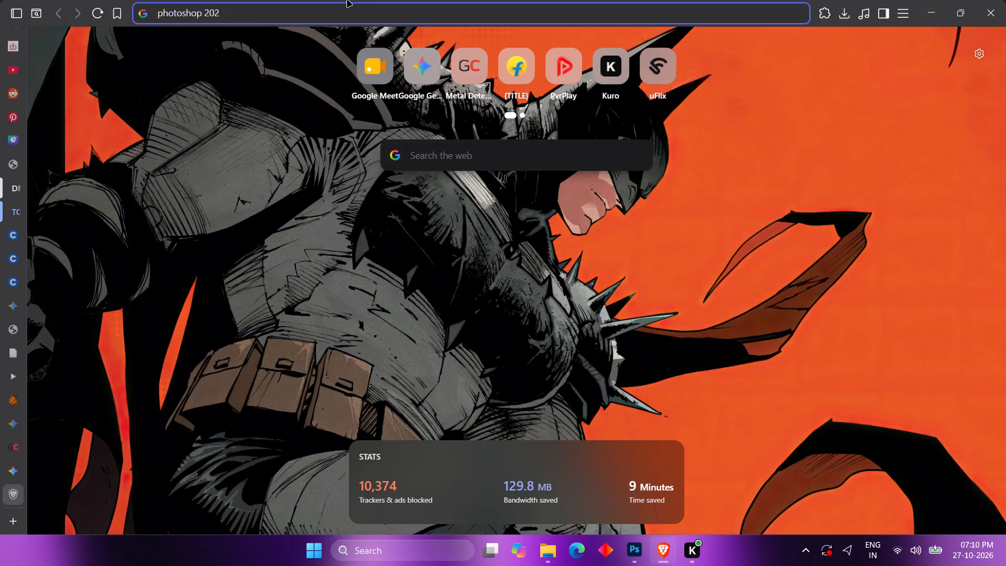
{"action": "key", "text": "1"}
{"action": "key", "text": "space"}
{"action": "type", "text": "keeps cra"}
{"action": "key", "text": "Right"}
{"action": "key", "text": "Return"}
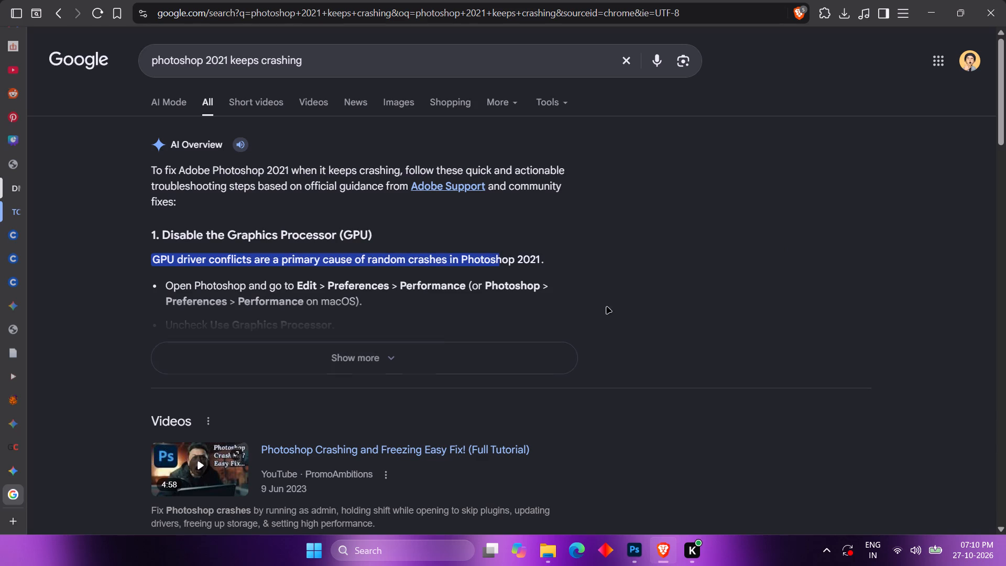
Expand the AI Overview and read its advice on disabling the graphics processor.
{"action": "left_click", "coordinate": [318, 361]}
{"action": "scroll", "coordinate": [319, 364], "scroll_direction": "down", "scroll_amount": 1}
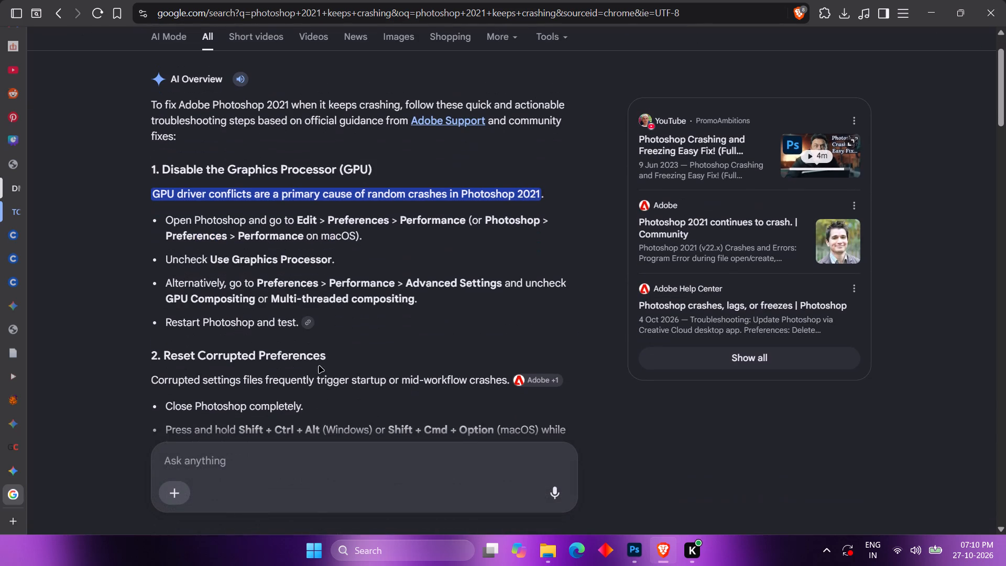
Switch to Photoshop and inspect the advanced graphics processor settings in the Performance preferences, cancelling out of them without changes.
{"action": "left_click", "coordinate": [642, 560]}
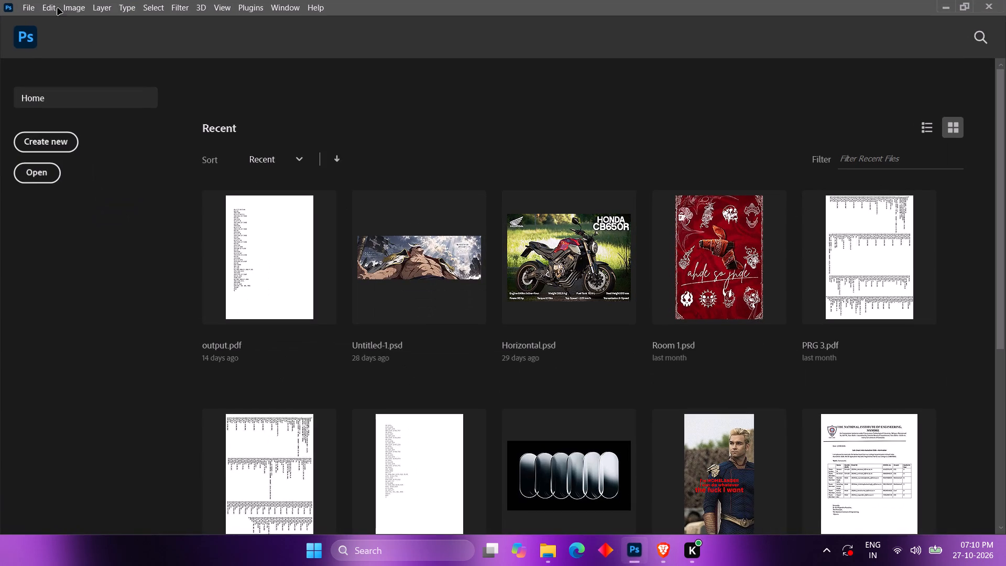
{"action": "left_click", "coordinate": [48, 7]}
{"action": "left_click", "coordinate": [144, 523]}
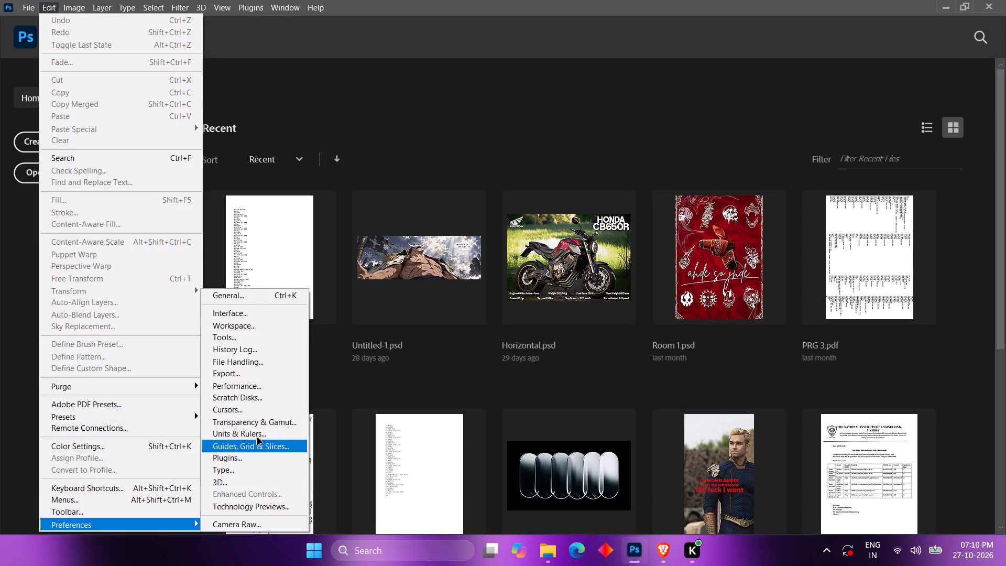
{"action": "left_click", "coordinate": [265, 387]}
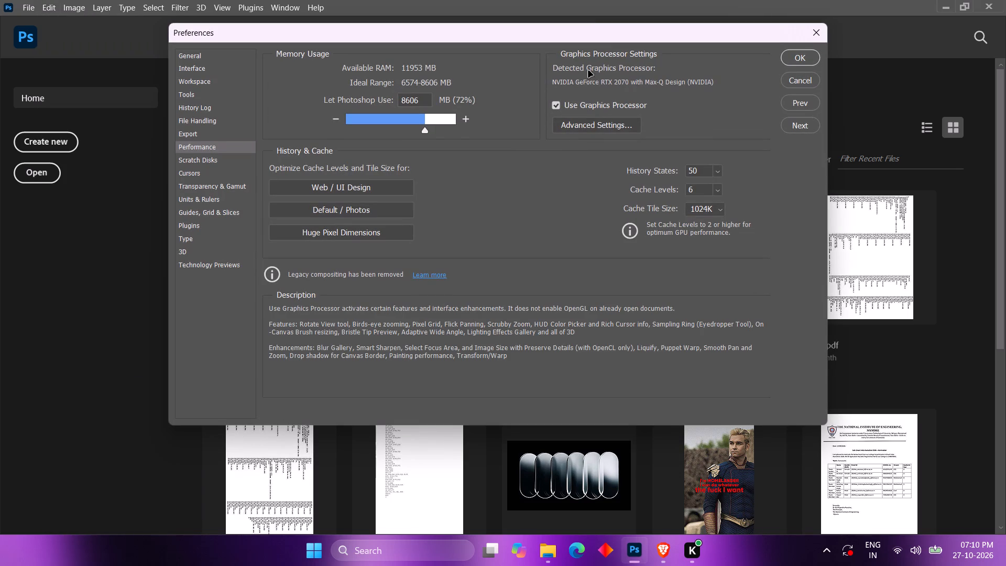
{"action": "left_click", "coordinate": [587, 128]}
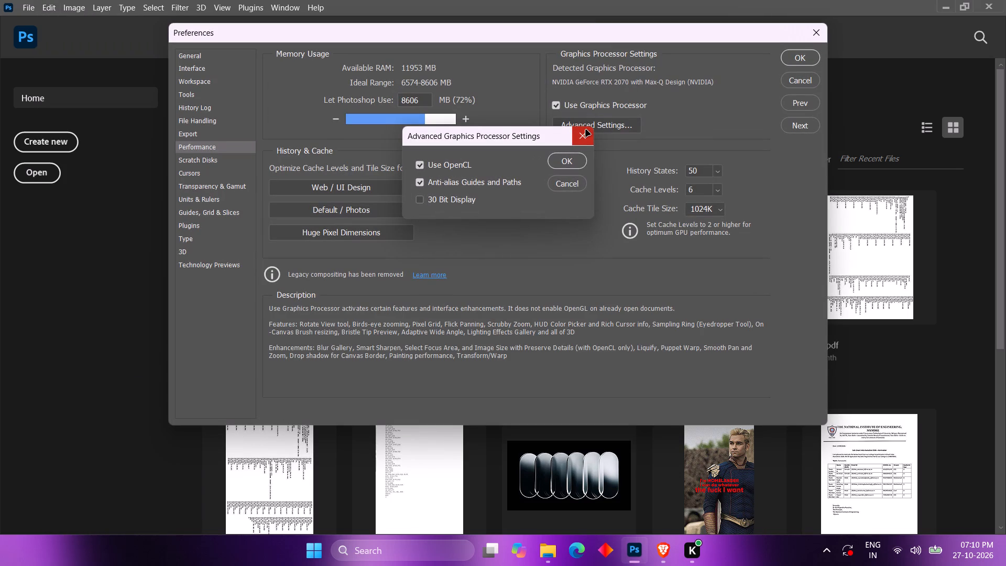
{"action": "left_click", "coordinate": [578, 187]}
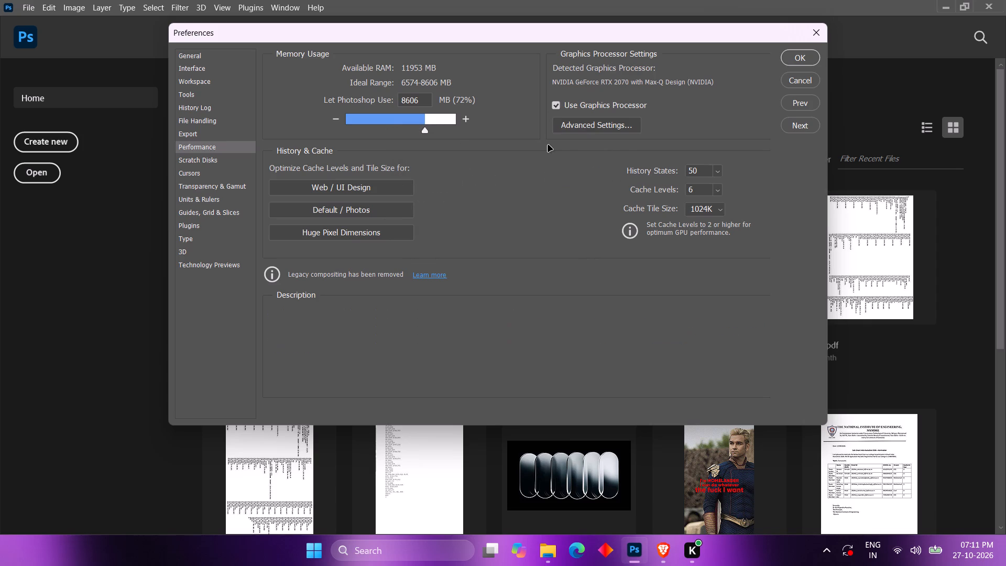
Slightly lower the amount of memory Photoshop may use and apply the Performance preferences.
{"action": "left_click_drag", "start_coordinate": [424, 133], "coordinate": [418, 134]}
{"action": "left_click", "coordinate": [799, 62]}
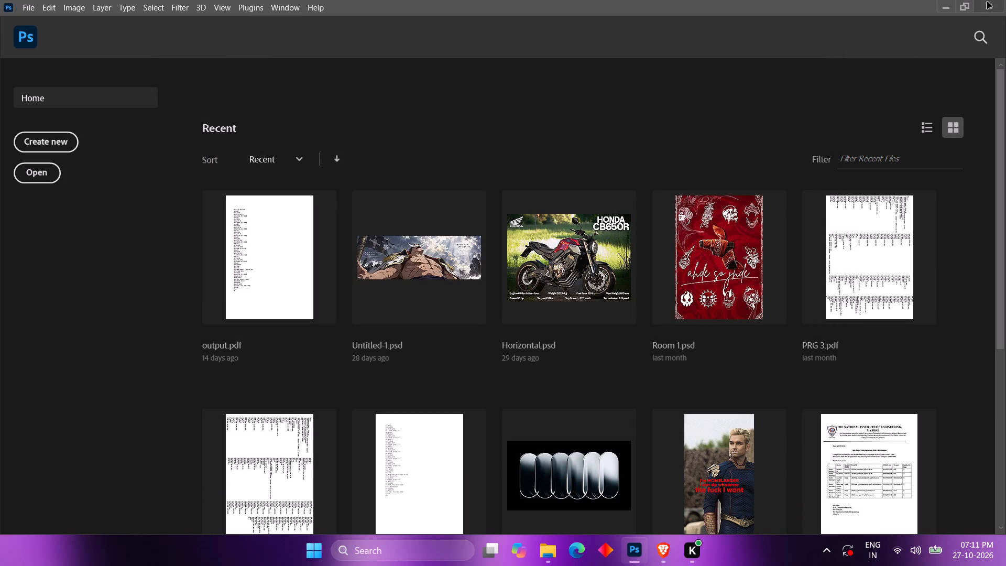
Minimise Photoshop and read the AI Overview's fixes on resetting preferences, skipping third-party plugins and updating graphics card drivers.
{"action": "left_click", "coordinate": [946, 13]}
{"action": "left_click", "coordinate": [949, 6]}
{"action": "scroll", "coordinate": [407, 344], "scroll_direction": "down", "scroll_amount": 1}
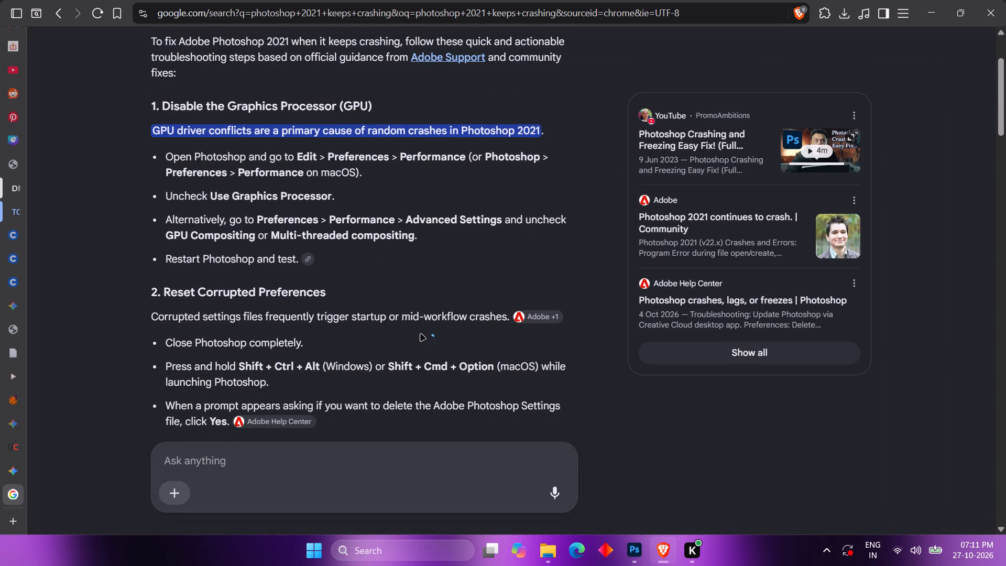
{"action": "scroll", "coordinate": [417, 337], "scroll_direction": "down", "scroll_amount": 1}
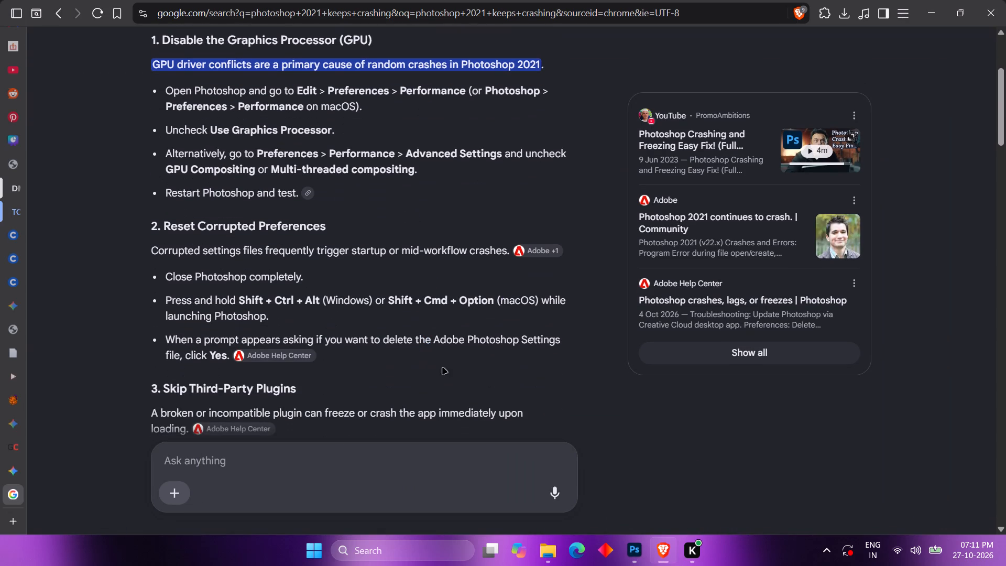
{"action": "scroll", "coordinate": [457, 387], "scroll_direction": "down", "scroll_amount": 2}
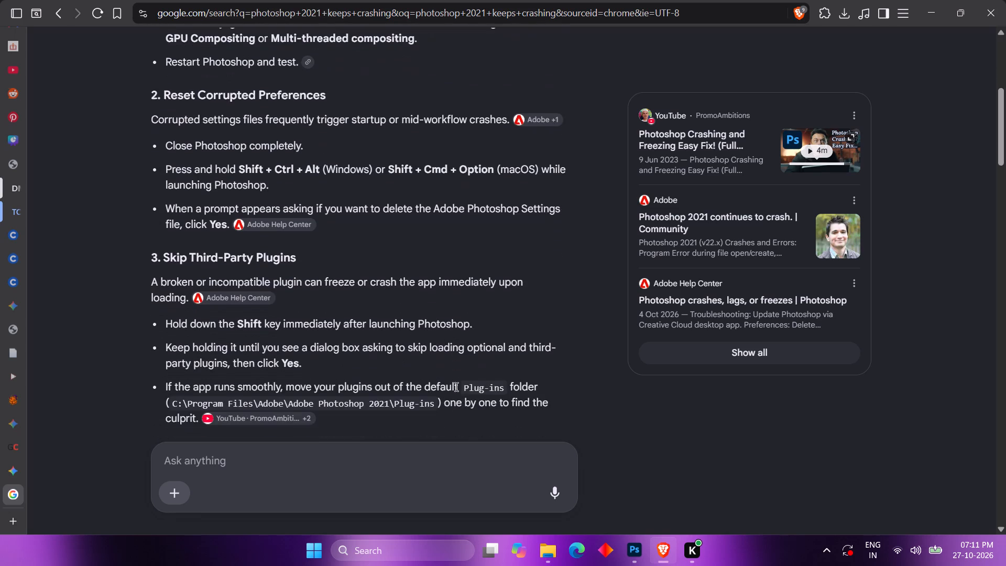
{"action": "scroll", "coordinate": [456, 387], "scroll_direction": "down", "scroll_amount": 1}
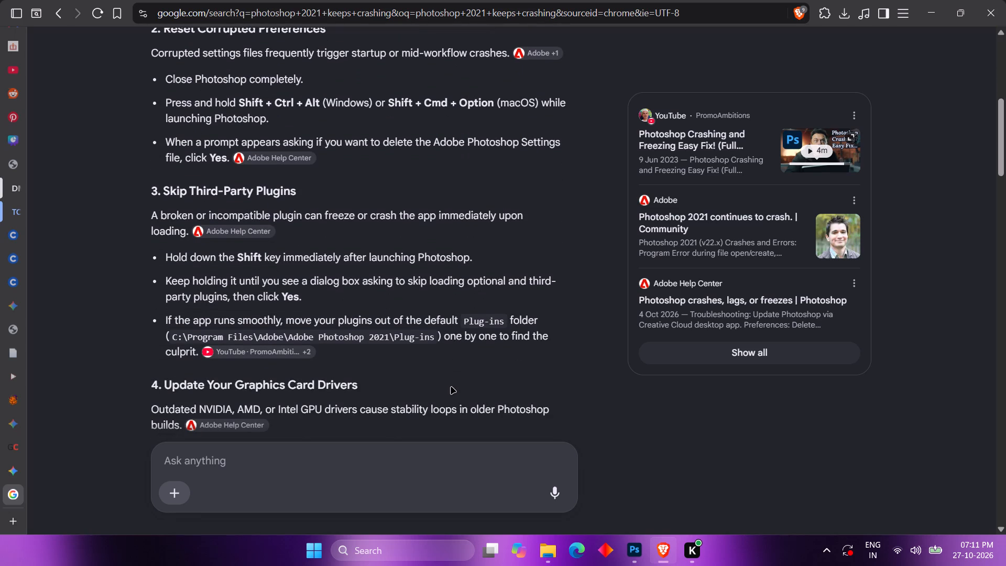
{"action": "scroll", "coordinate": [451, 387], "scroll_direction": "down", "scroll_amount": 1}
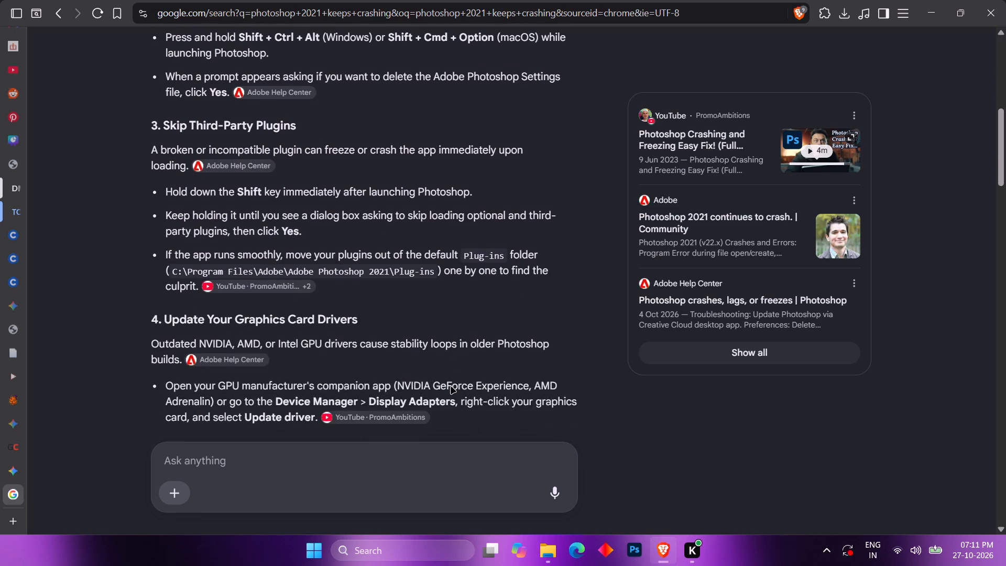
Read the remaining crash fixes and answer the AI's follow-up question about when Photoshop crashes with "on startup".
{"action": "scroll", "coordinate": [451, 388], "scroll_direction": "down", "scroll_amount": 3}
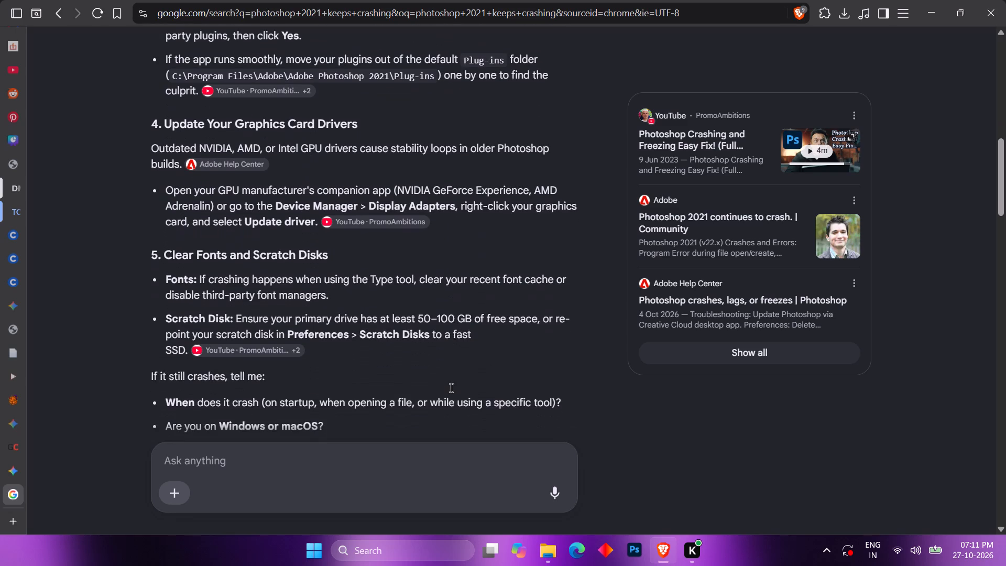
{"action": "scroll", "coordinate": [451, 388], "scroll_direction": "down", "scroll_amount": 1}
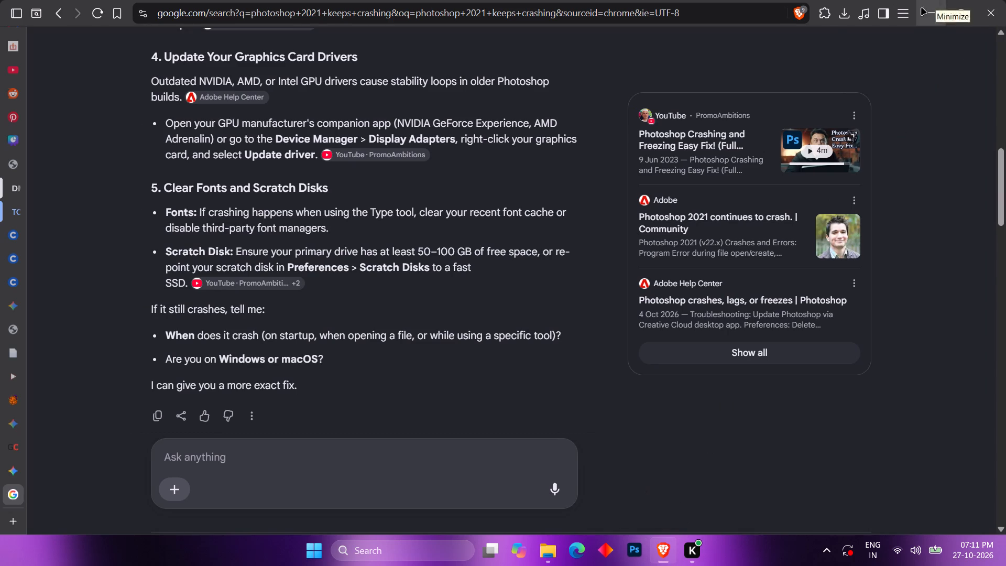
{"action": "left_click", "coordinate": [289, 452]}
{"action": "type", "text": "on startup"}
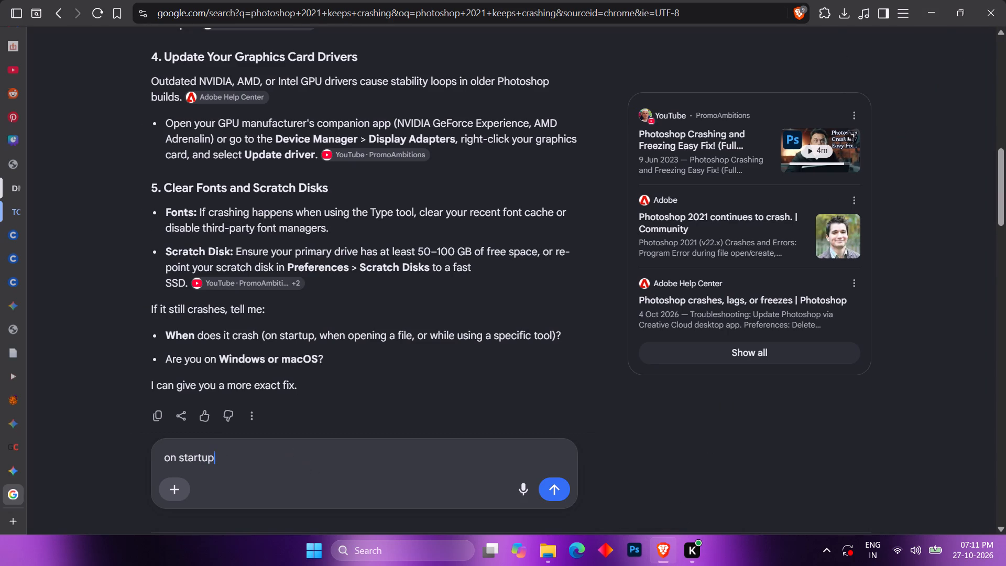
{"action": "key", "text": "Return"}
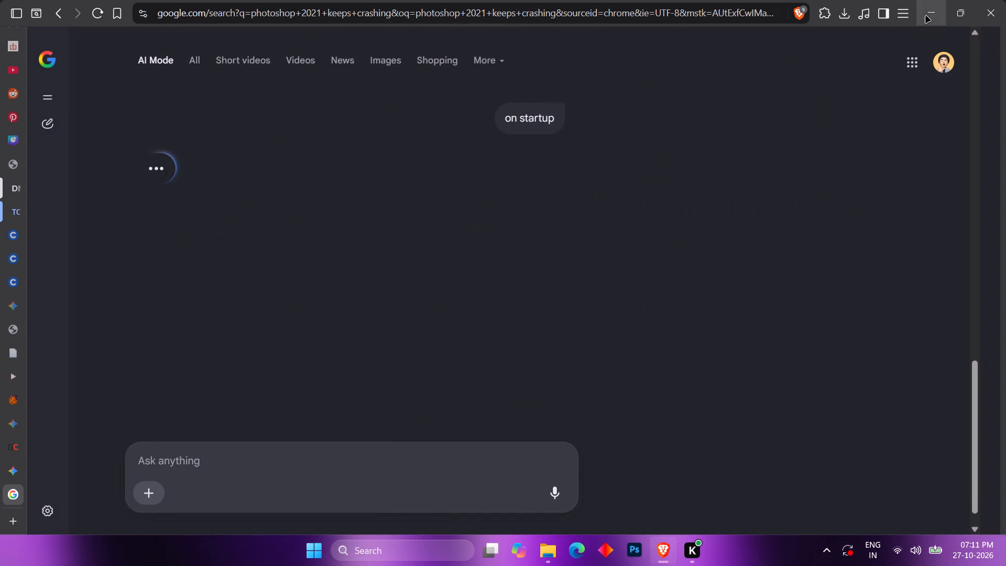
Switch to File Explorer, check the drives' free space in This PC, and return to the browser.
{"action": "left_click", "coordinate": [926, 16]}
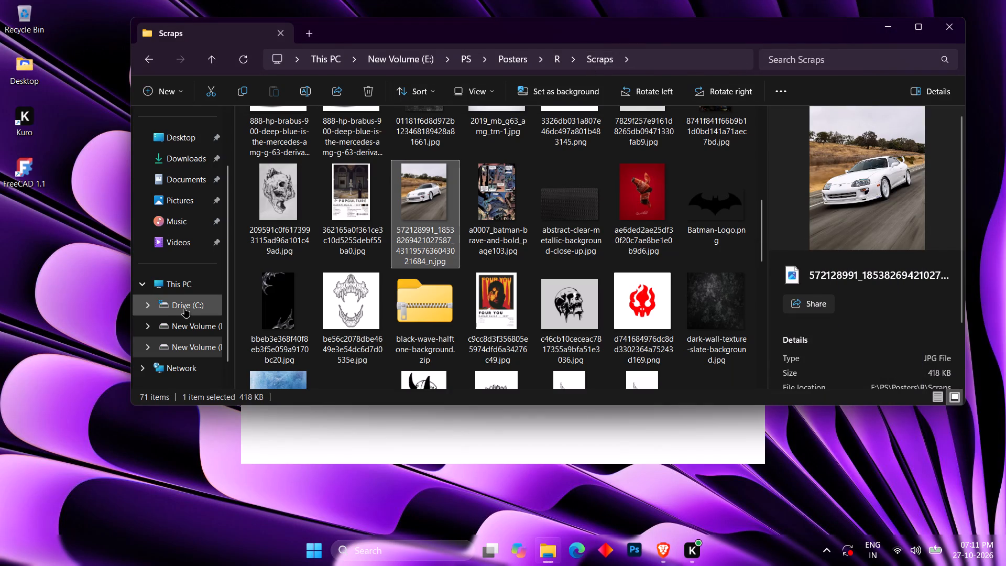
{"action": "left_click", "coordinate": [187, 287]}
{"action": "left_click", "coordinate": [649, 255]}
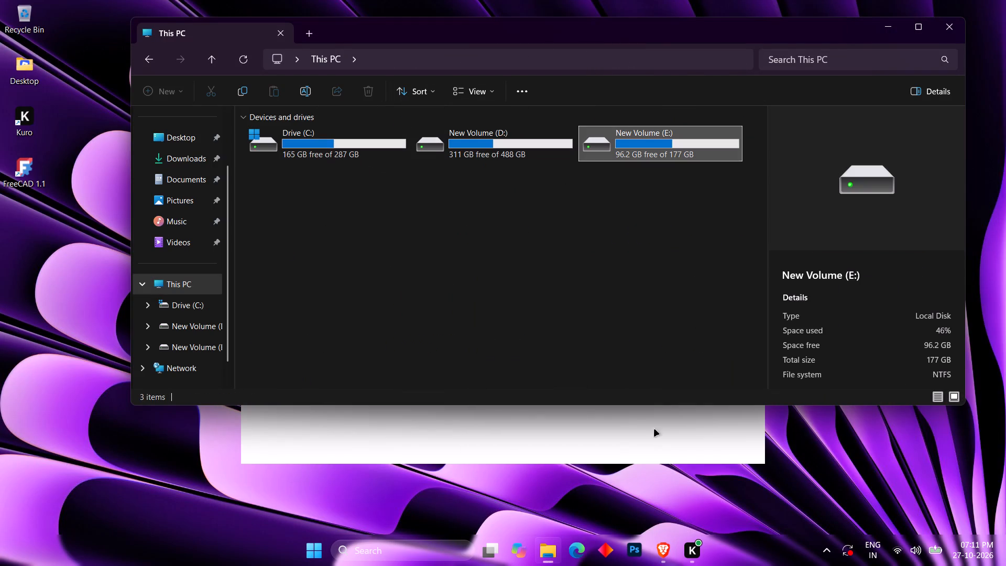
{"action": "left_click", "coordinate": [663, 557]}
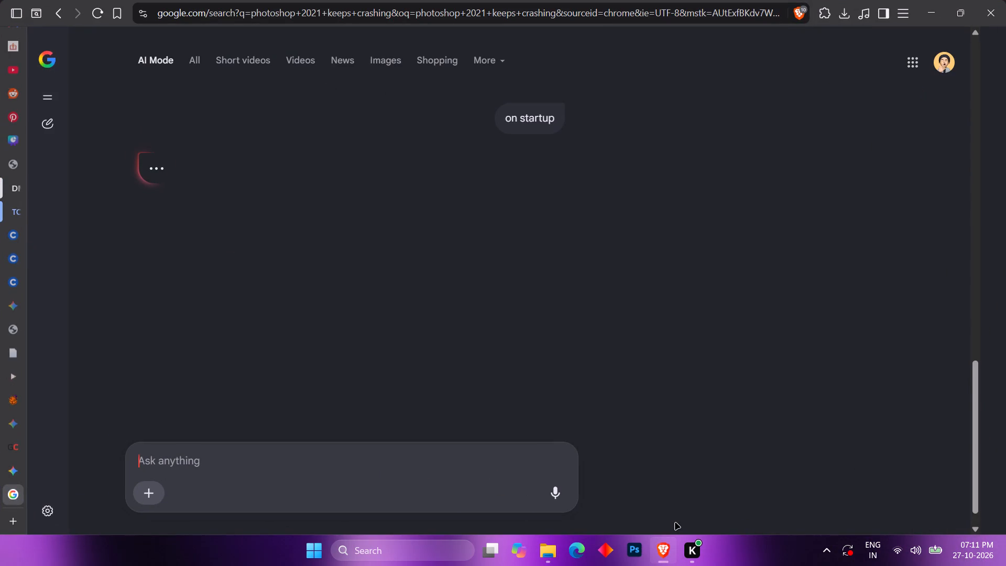
Copy the %appdata%\Adobe\Adobe Photoshop 2021 path from the AI's startup-crash advice and open that folder through Run.
{"action": "scroll", "coordinate": [394, 355], "scroll_direction": "down", "scroll_amount": 1}
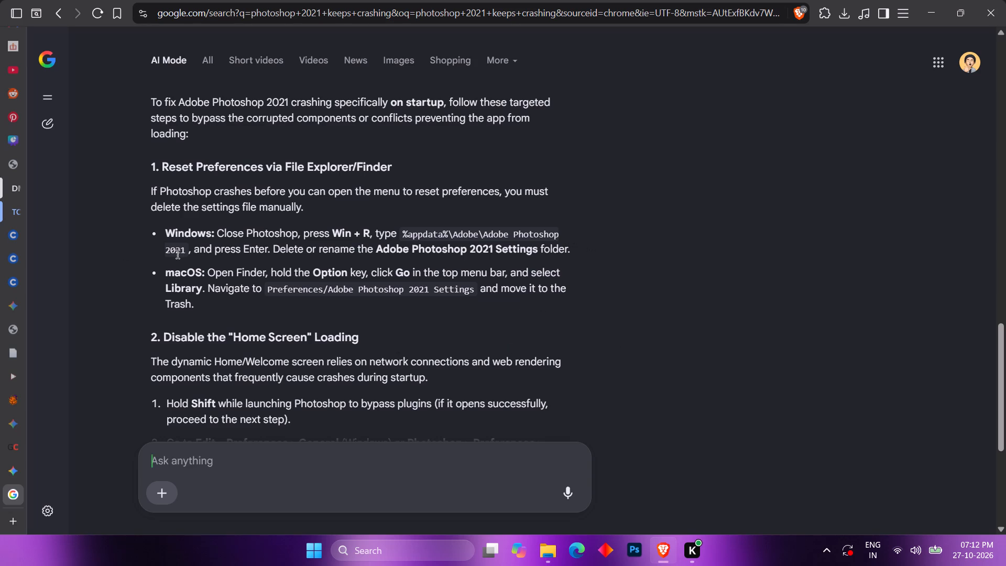
{"action": "left_click_drag", "start_coordinate": [185, 248], "coordinate": [404, 228]}
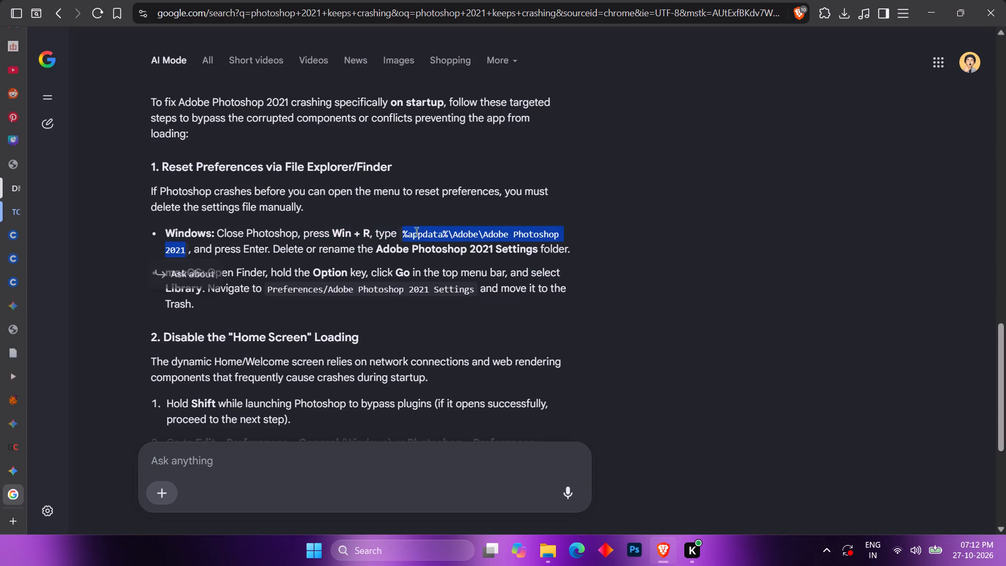
{"action": "key", "text": "ctrl+c"}
{"action": "left_click", "coordinate": [680, 244]}
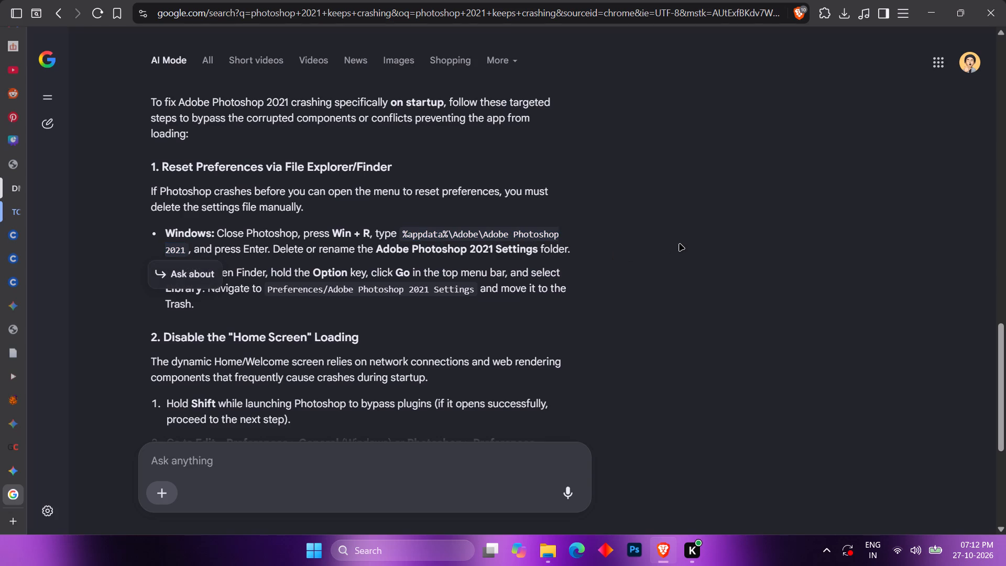
{"action": "key", "text": "super+r"}
{"action": "key", "text": "ctrl+v"}
{"action": "key", "text": "Return"}
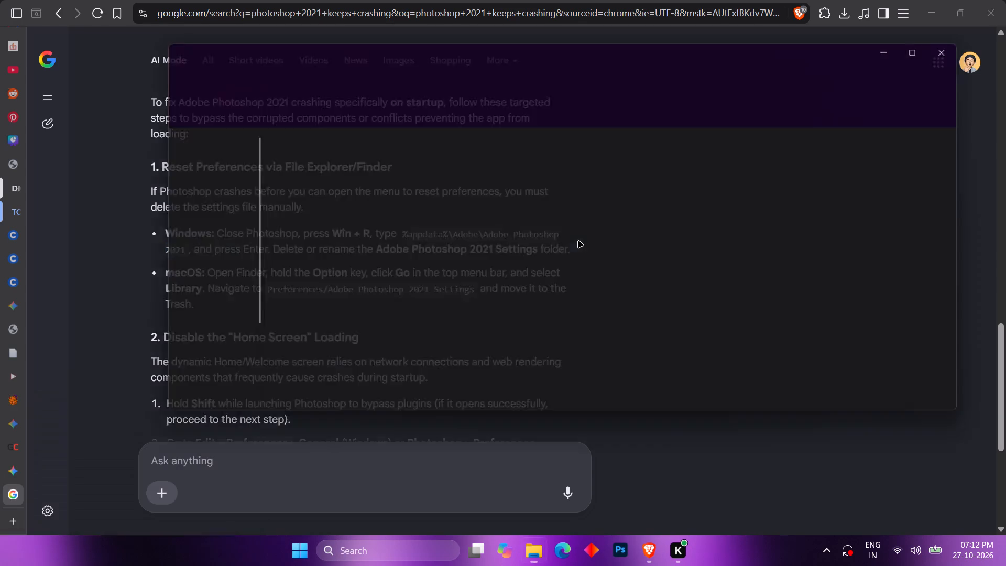
{"action": "left_click", "coordinate": [115, 213]}
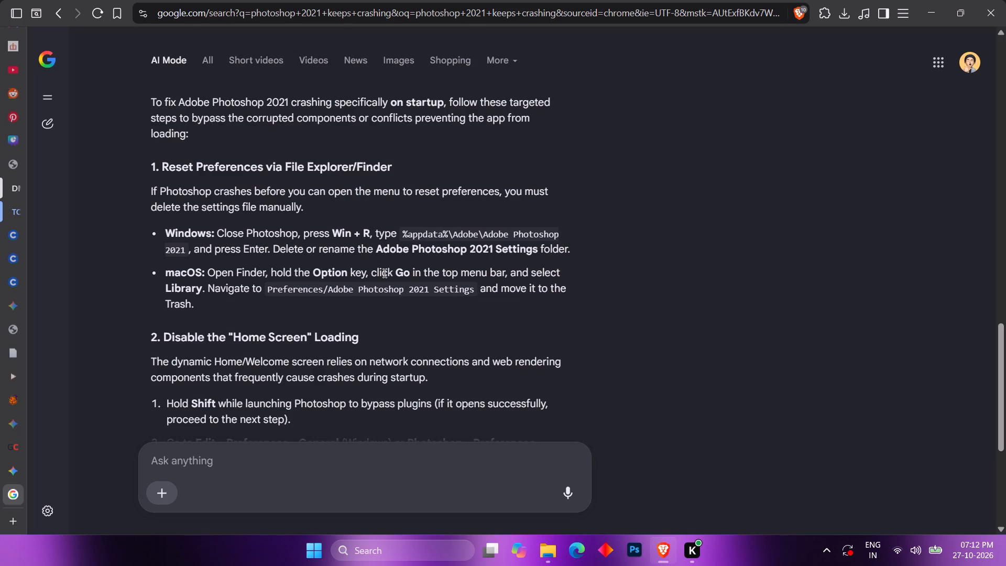
{"action": "left_click", "coordinate": [554, 559]}
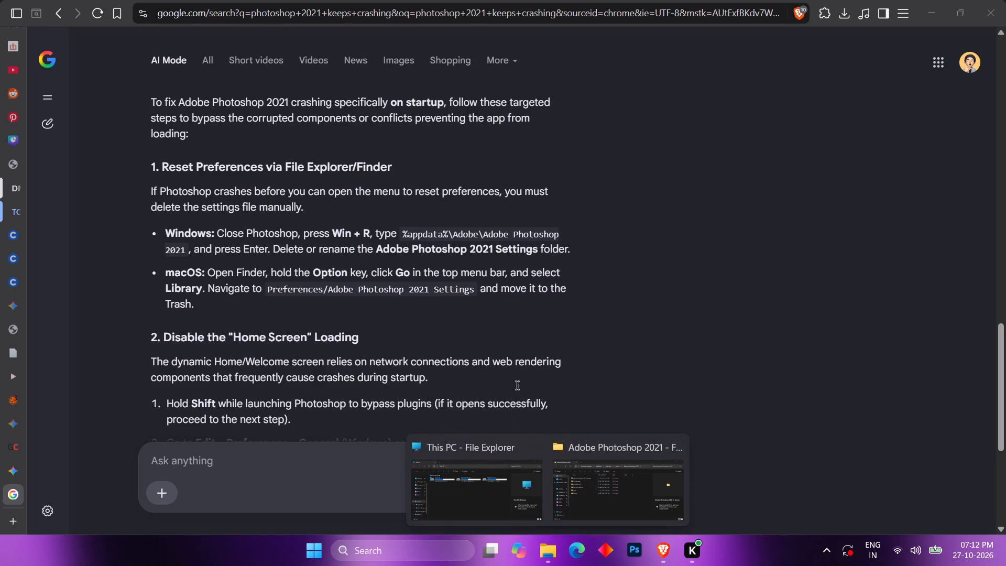
{"action": "left_click", "coordinate": [591, 492]}
Rename the Adobe Photoshop 2021 Settings folder as "Adobe Photoshop 2021 Settings lol", close the file preview and minimise File Explorer.
{"action": "left_click", "coordinate": [362, 147]}
{"action": "left_click", "coordinate": [326, 115]}
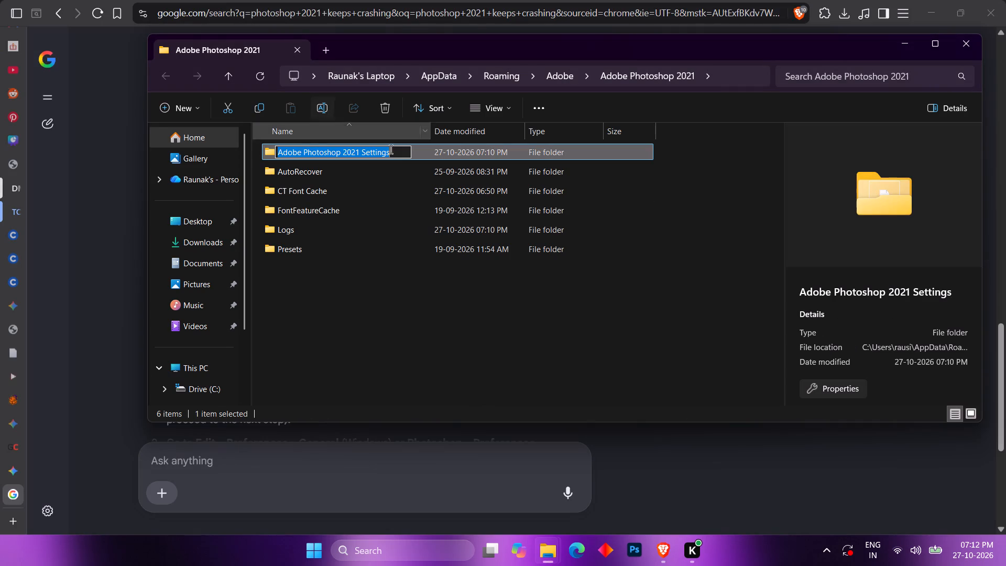
{"action": "left_click", "coordinate": [401, 156]}
{"action": "key", "text": "space"}
{"action": "type", "text": "lol"}
{"action": "key", "text": "Return"}
{"action": "left_click", "coordinate": [596, 472]}
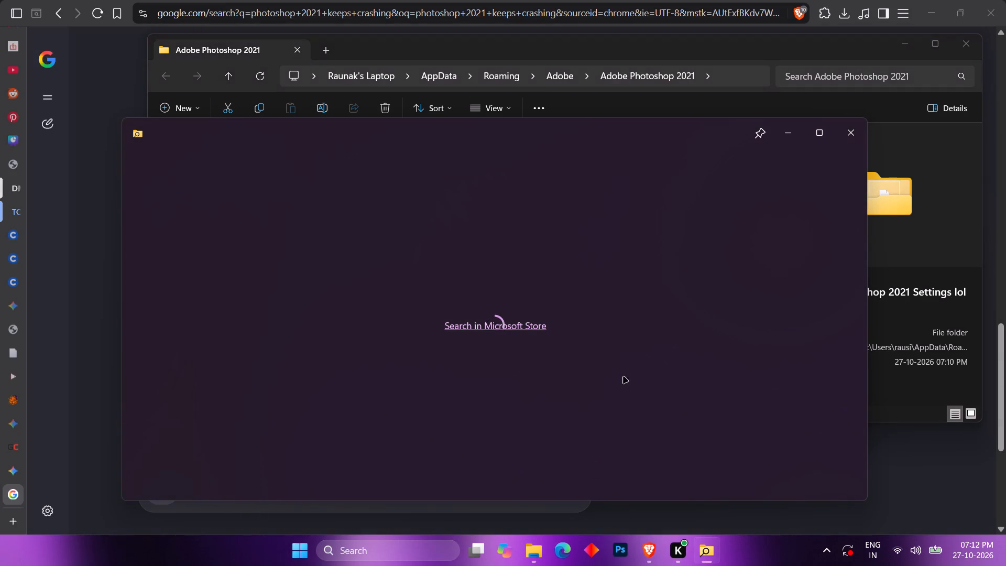
{"action": "left_click", "coordinate": [848, 145]}
{"action": "left_click", "coordinate": [905, 41]}
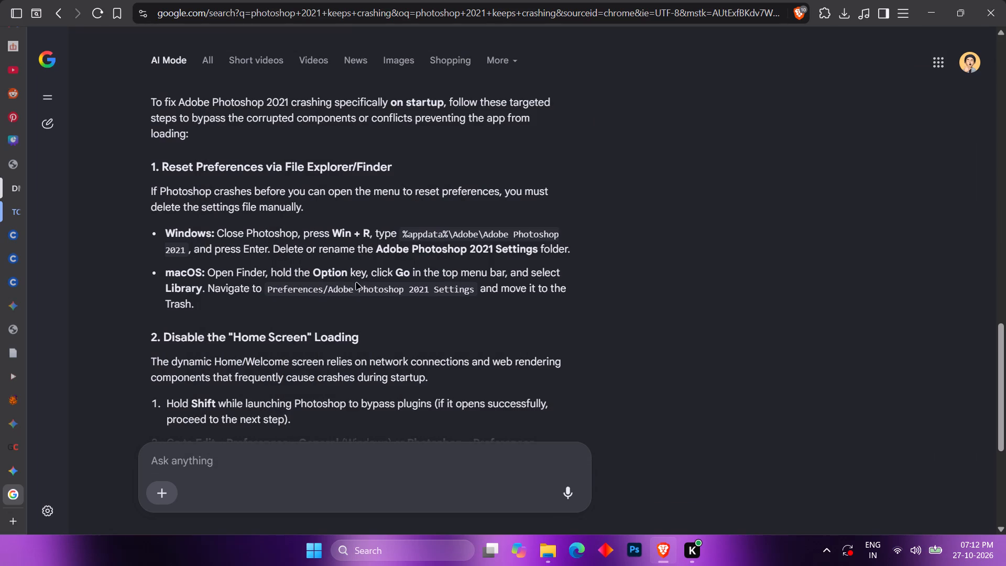
Read the advice on disabling the Home Screen and launch Photoshop, skipping optional and third-party plug-ins.
{"action": "scroll", "coordinate": [354, 304], "scroll_direction": "down", "scroll_amount": 3}
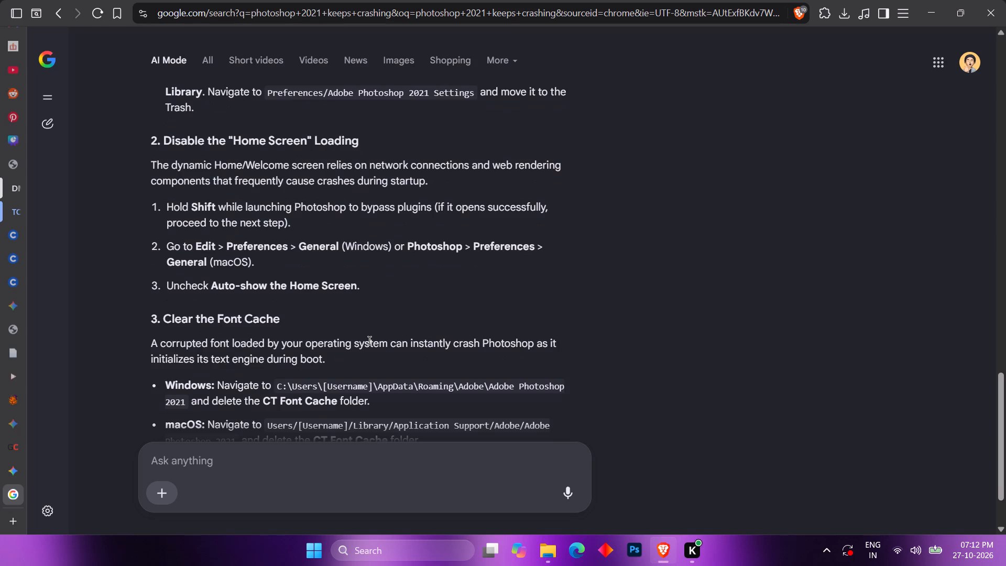
{"action": "left_click", "coordinate": [629, 552]}
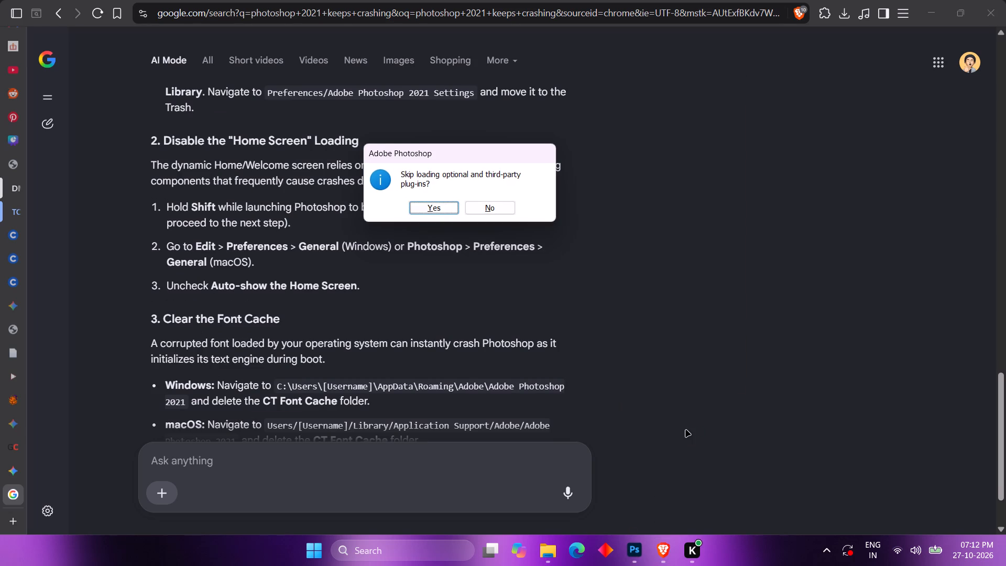
{"action": "left_click", "coordinate": [428, 213]}
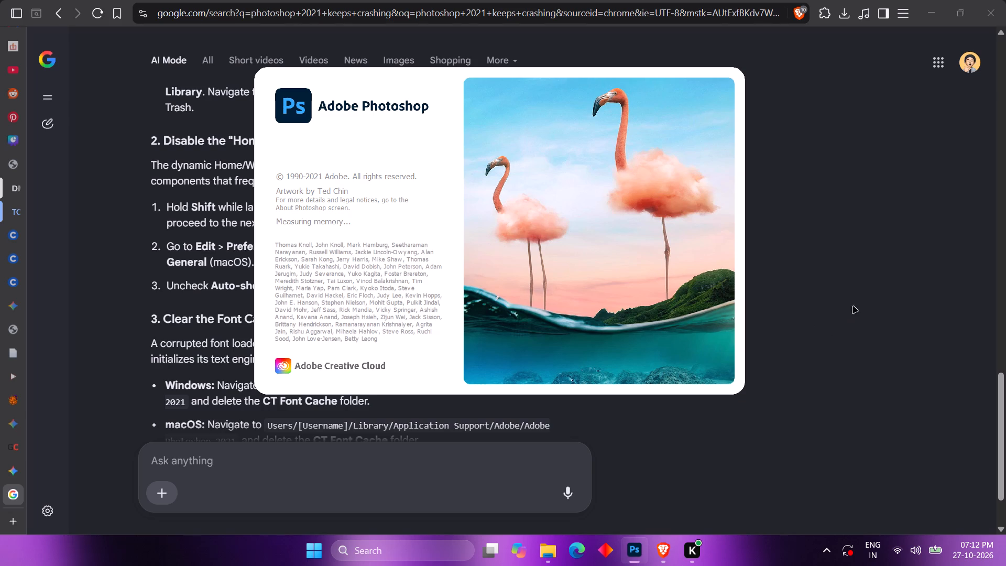
Return to the browser and read the advice on clearing the font cache.
{"action": "left_click", "coordinate": [848, 288]}
{"action": "scroll", "coordinate": [848, 288], "scroll_direction": "down", "scroll_amount": 1}
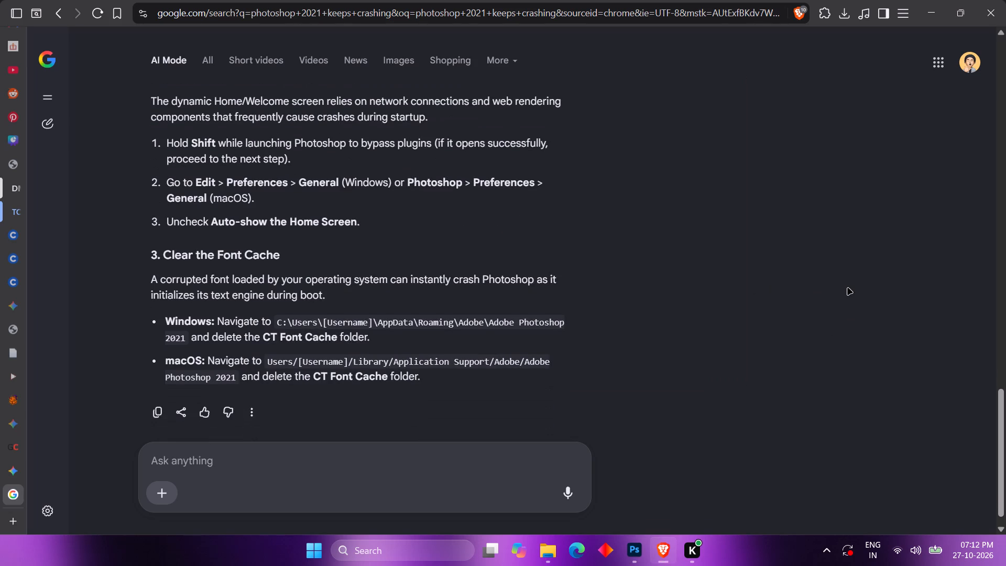
{"action": "scroll", "coordinate": [848, 288], "scroll_direction": "down", "scroll_amount": 2}
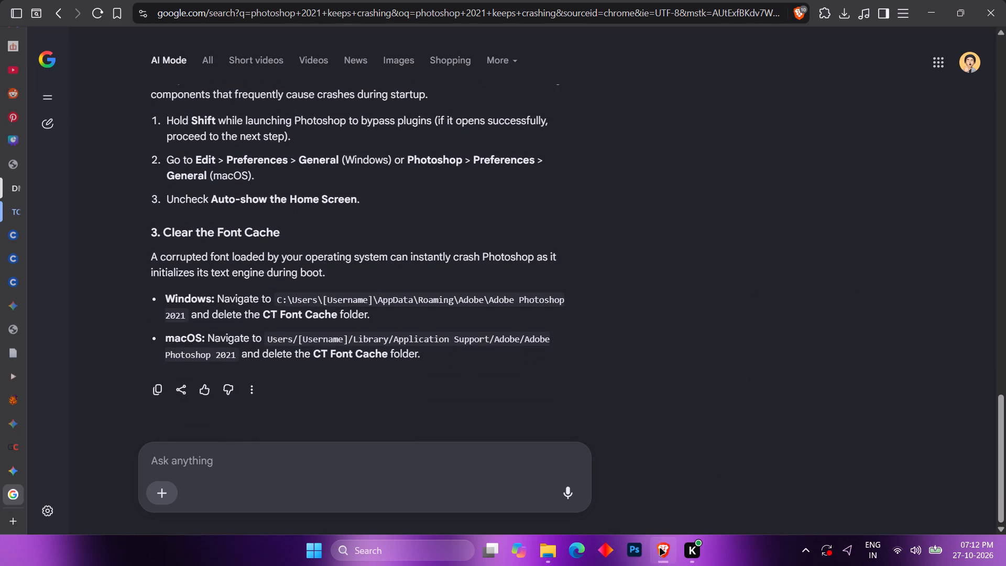
Switch to the relaunched Photoshop, look through its Edit commands, and go back to the startup-crash advice in the browser.
{"action": "left_click", "coordinate": [636, 552]}
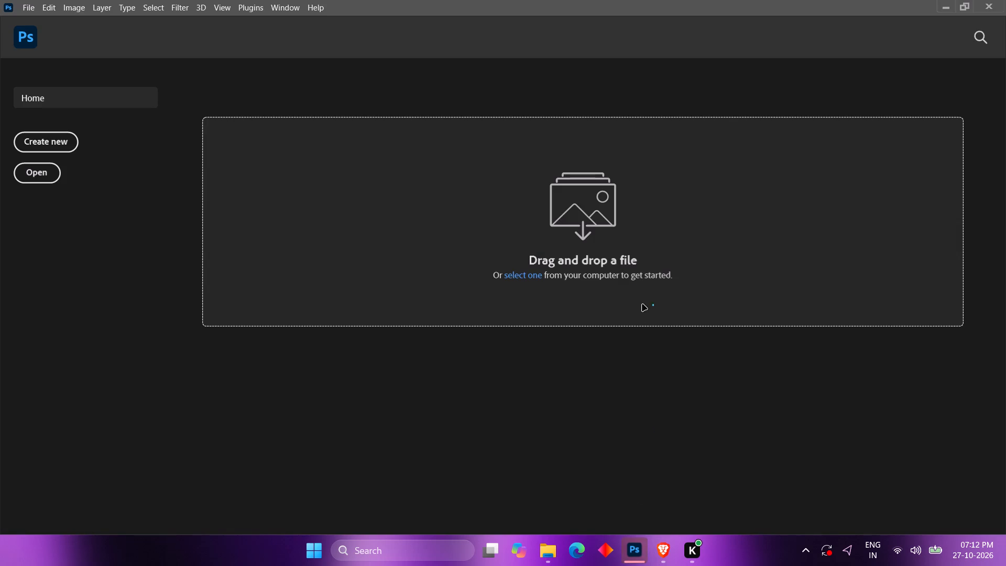
{"action": "left_click", "coordinate": [54, 6]}
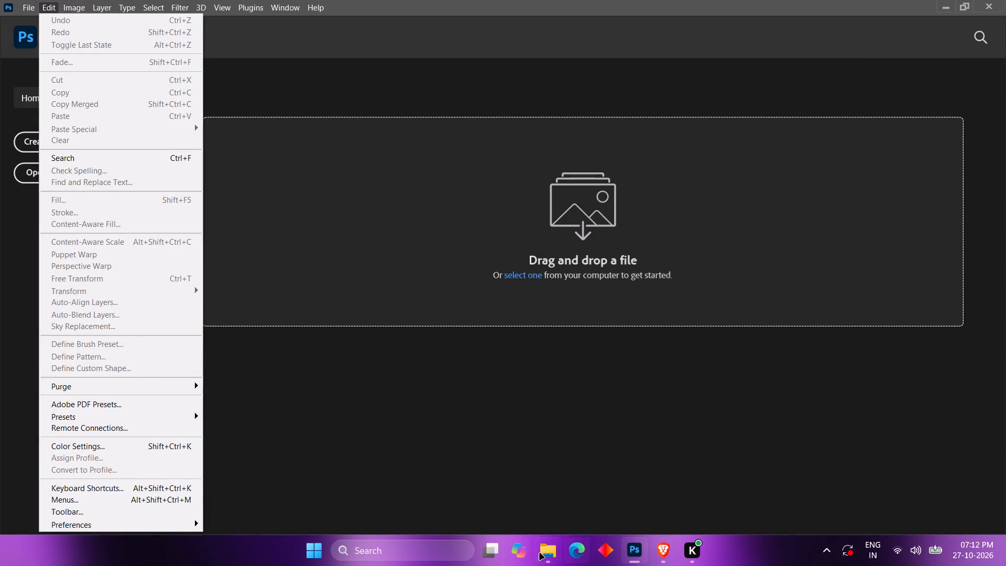
{"action": "left_click", "coordinate": [560, 551]}
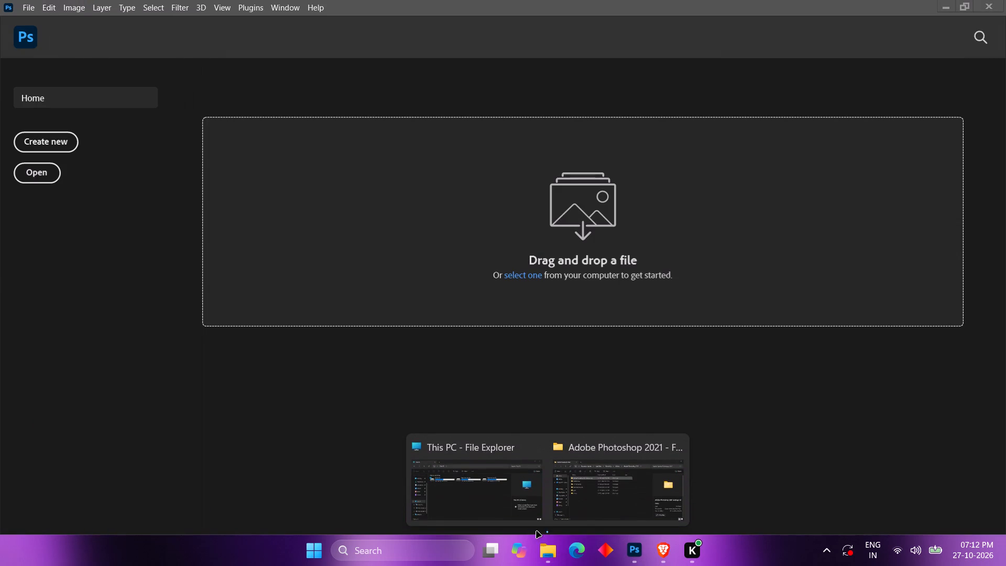
{"action": "left_click", "coordinate": [670, 547]}
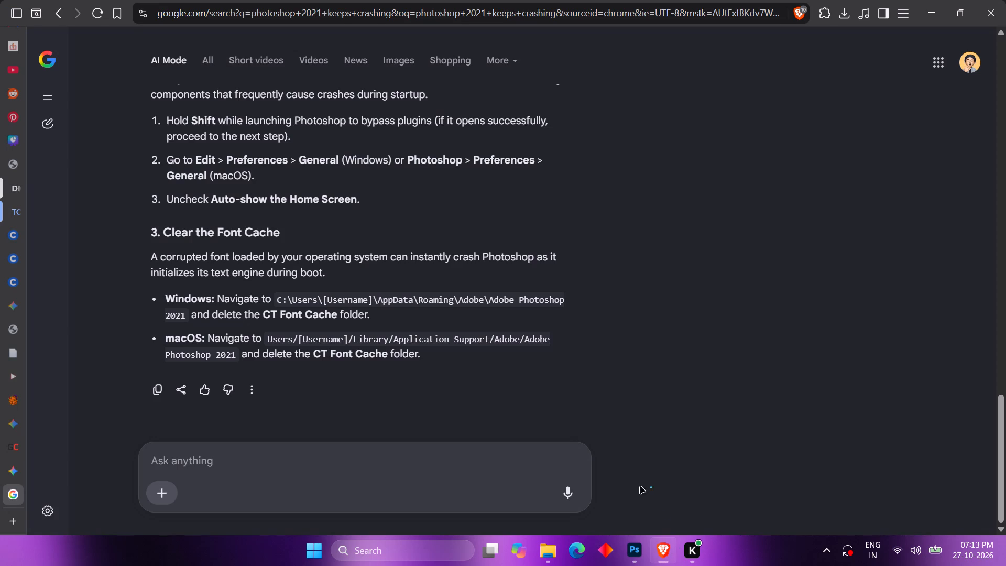
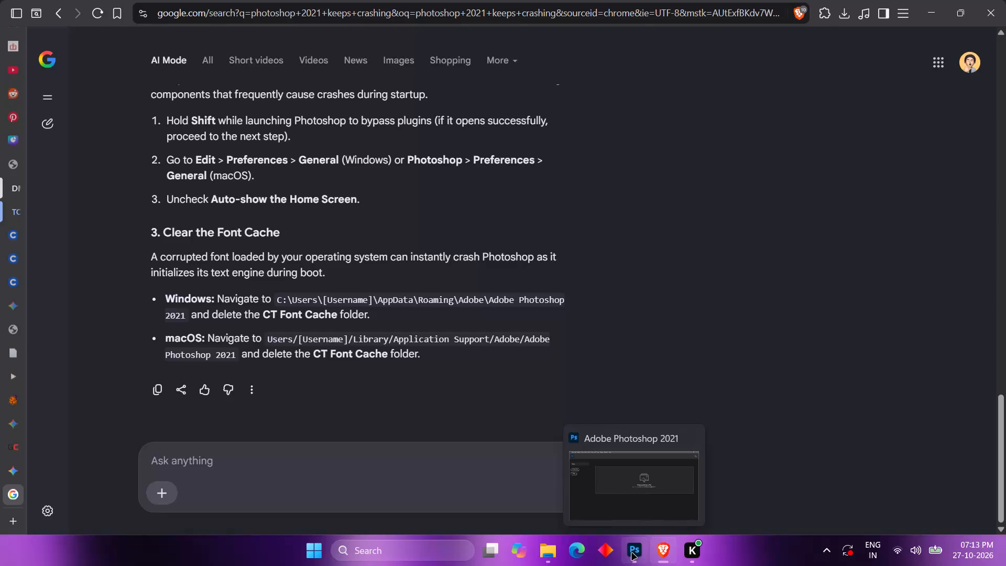
Switch to Photoshop and turn off auto-showing the Home Screen in the General preferences.
{"action": "left_click", "coordinate": [632, 553]}
{"action": "left_click", "coordinate": [48, 6]}
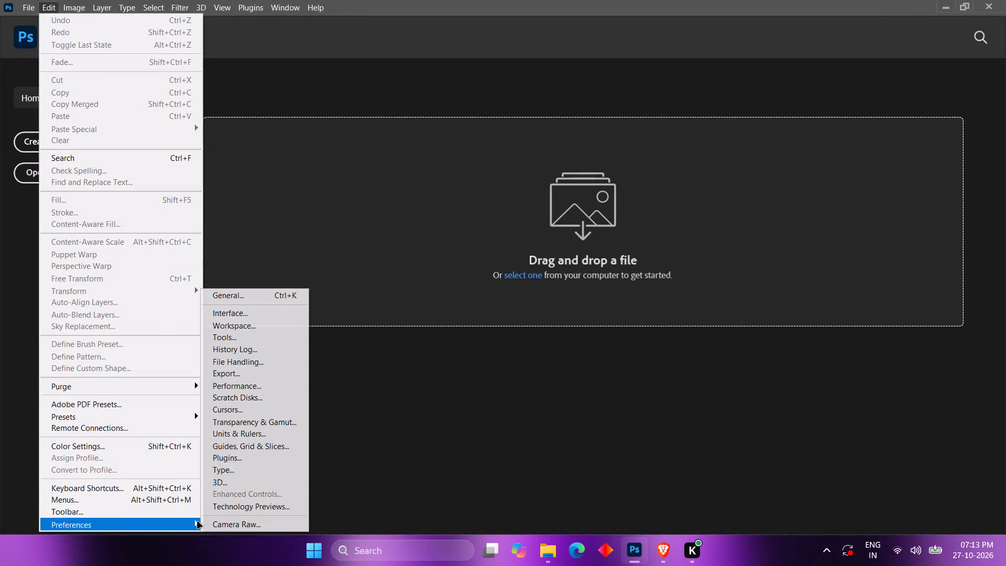
{"action": "left_click", "coordinate": [264, 295]}
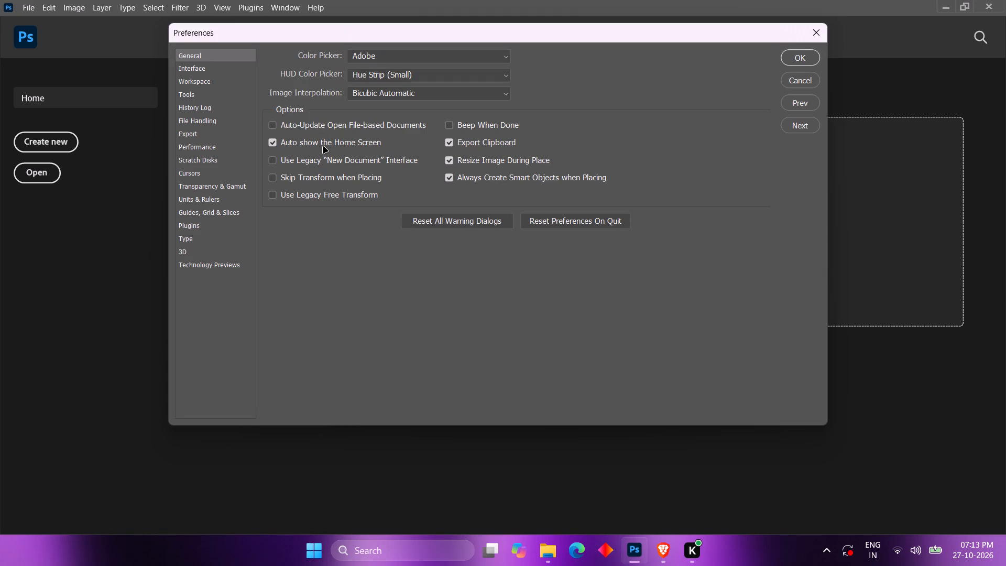
{"action": "left_click", "coordinate": [323, 147]}
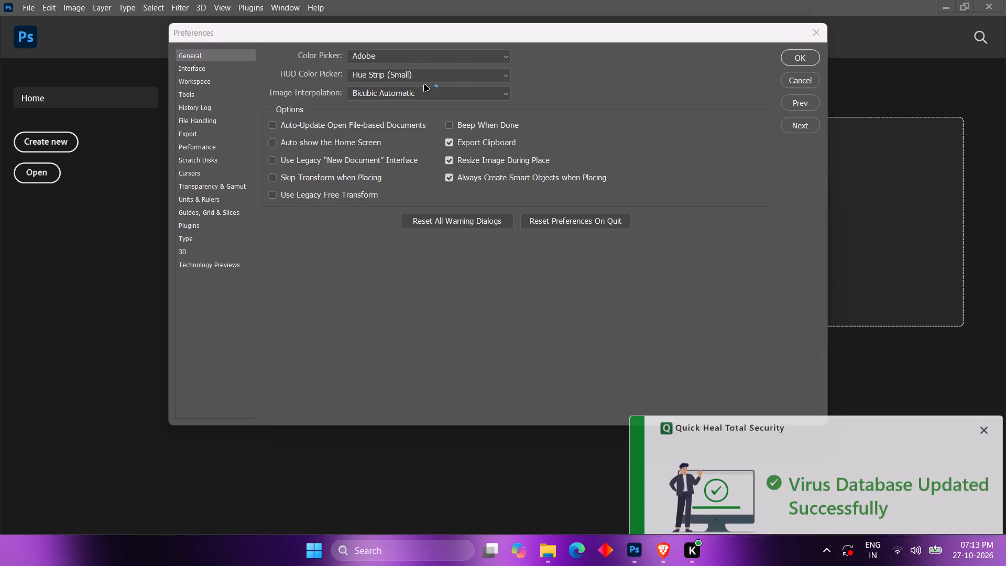
{"action": "left_click", "coordinate": [427, 100]}
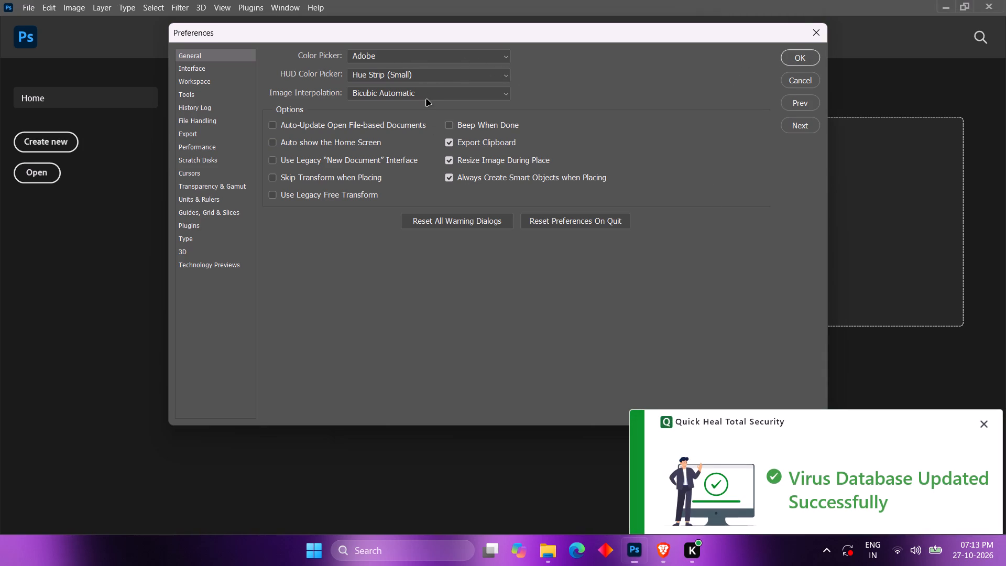
{"action": "left_click", "coordinate": [795, 62]}
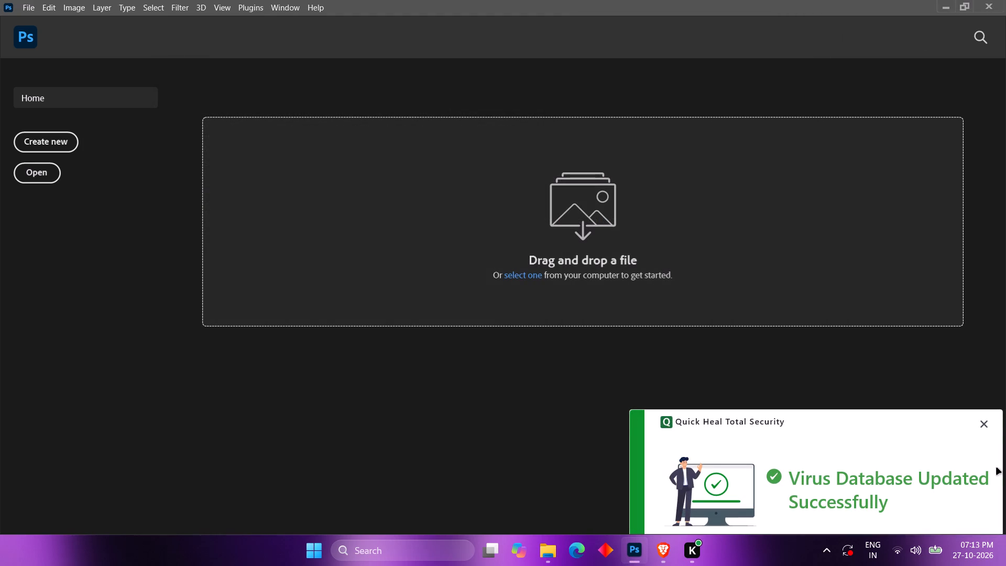
Dismiss the Quick Heal Total Security notification and close Photoshop.
{"action": "left_click", "coordinate": [985, 420]}
{"action": "left_click", "coordinate": [982, 8]}
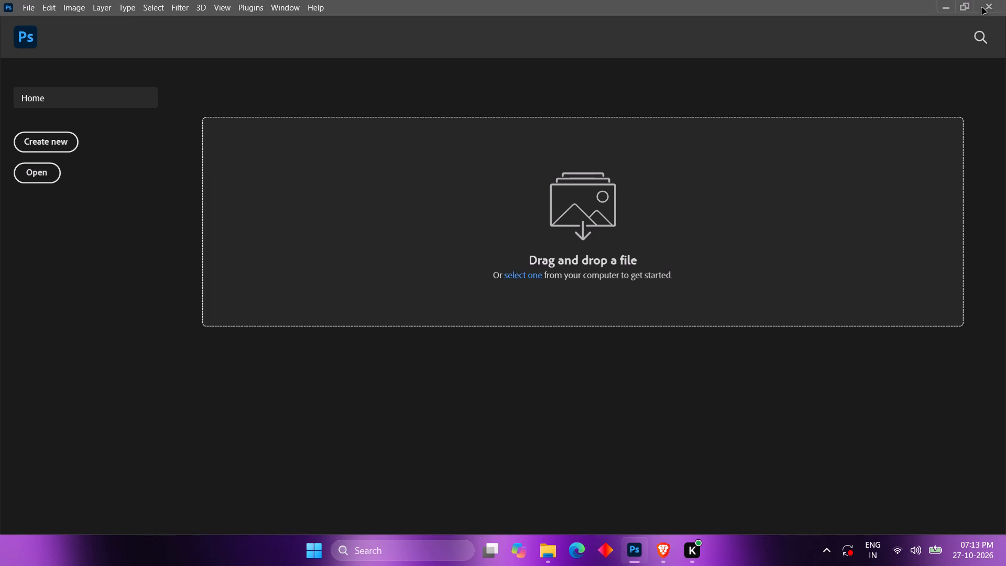
Try to open Quick Heal from the background apps, and minimise the browser.
{"action": "left_click", "coordinate": [834, 554]}
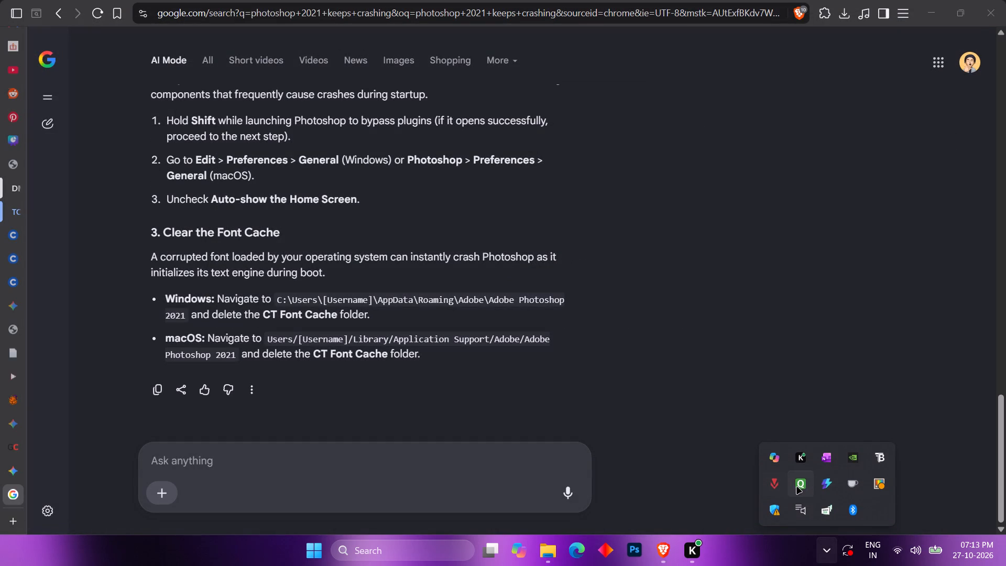
{"action": "left_click", "coordinate": [797, 487]}
{"action": "left_click", "coordinate": [935, 0]}
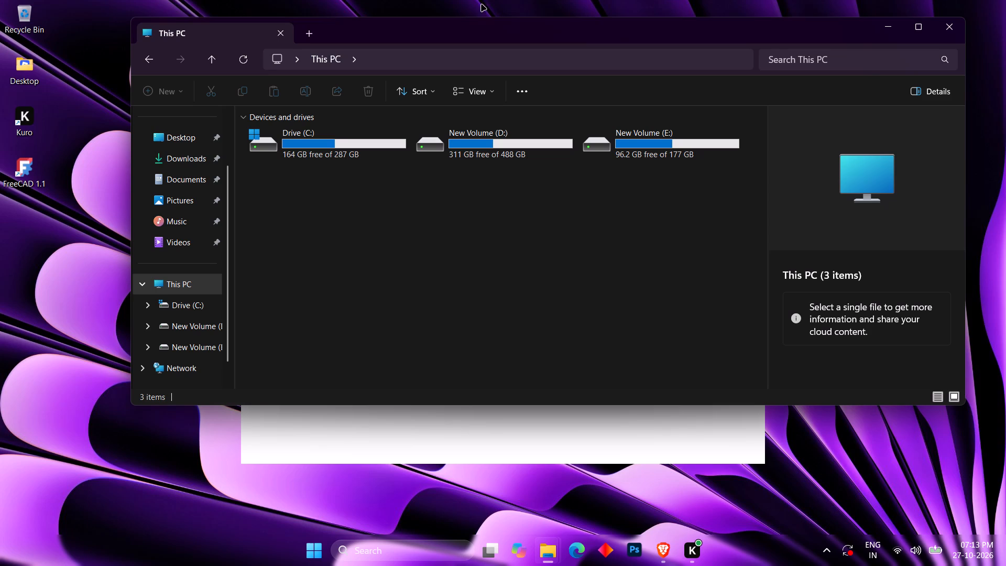
Search the computer for "nvidi" and launch the NVIDIA App.
{"action": "left_click", "coordinate": [439, 545]}
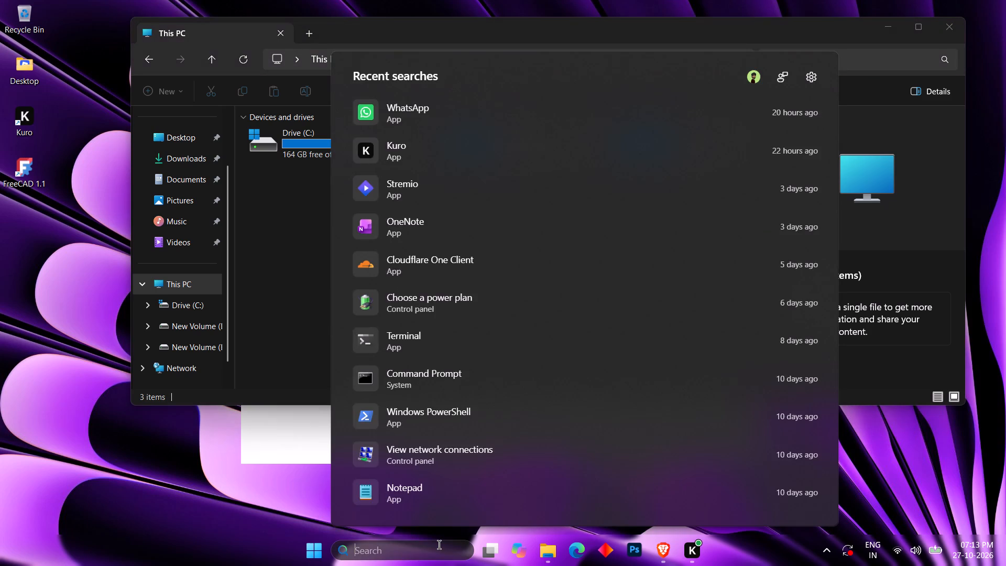
{"action": "type", "text": "nvidi"}
{"action": "key", "text": "Return"}
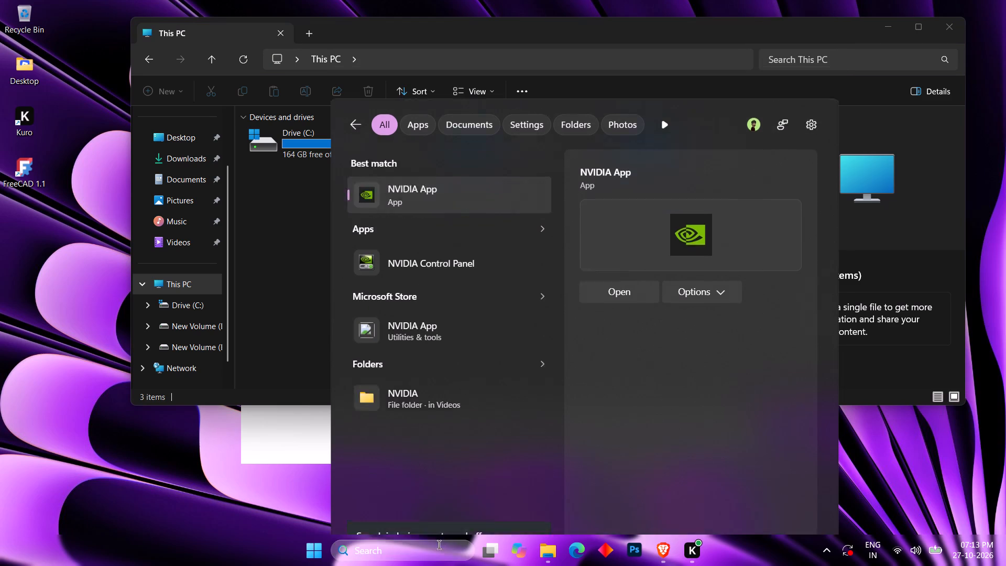
Open Quick Heal from the background apps and minimise the browser window showing the NVIDIA App download page.
{"action": "left_click", "coordinate": [832, 549]}
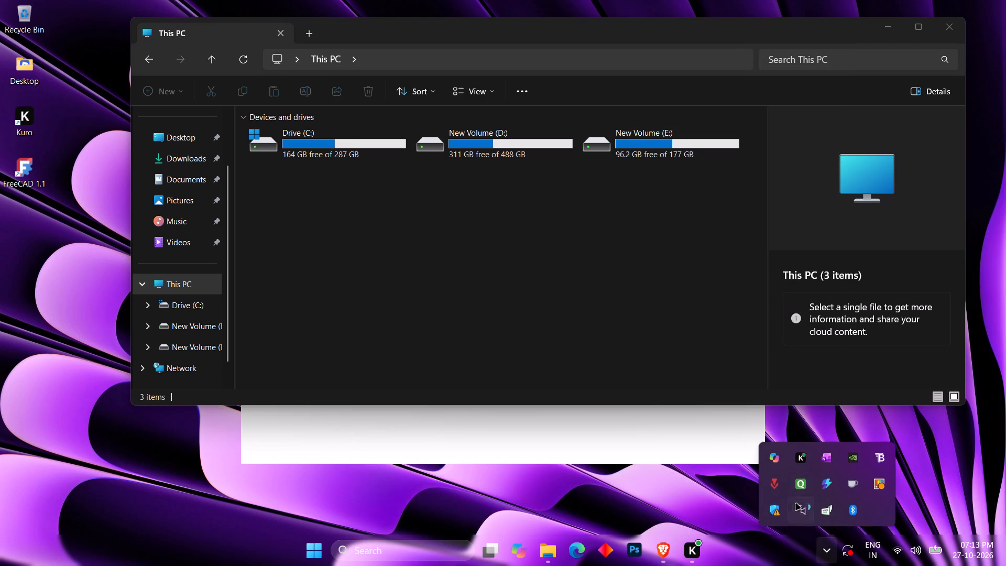
{"action": "double_click", "coordinate": [791, 486]}
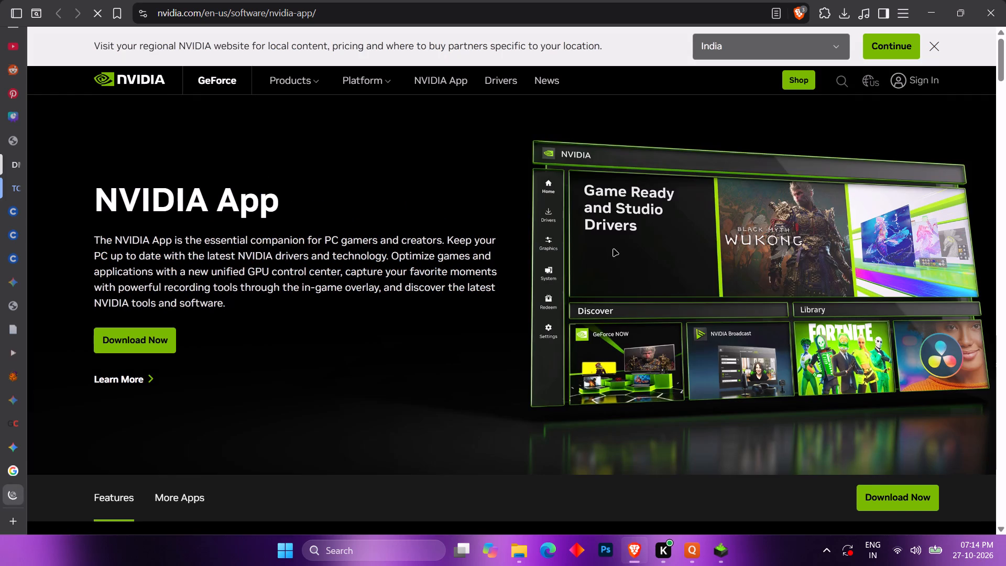
{"action": "left_click", "coordinate": [723, 559]}
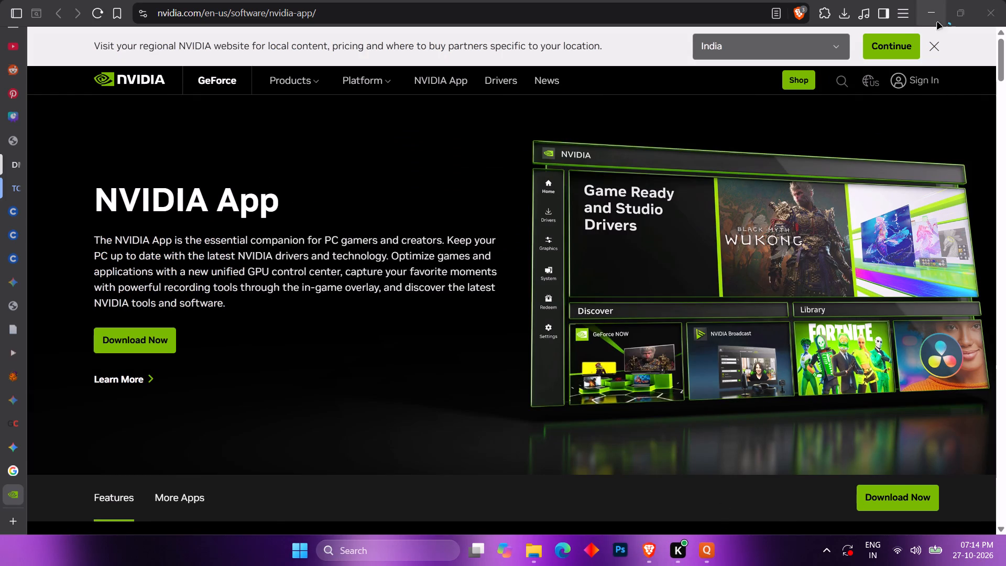
{"action": "left_click", "coordinate": [930, 21]}
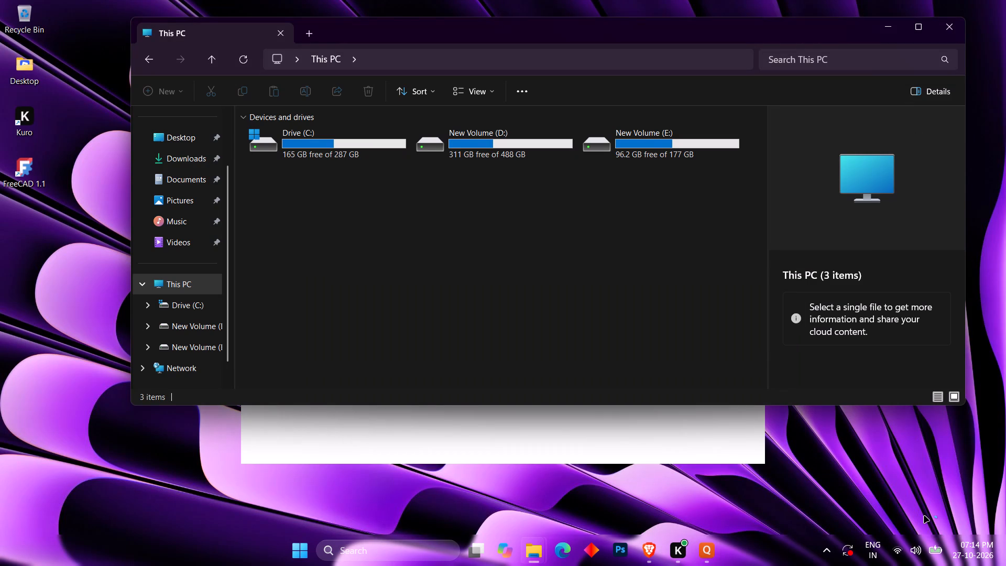